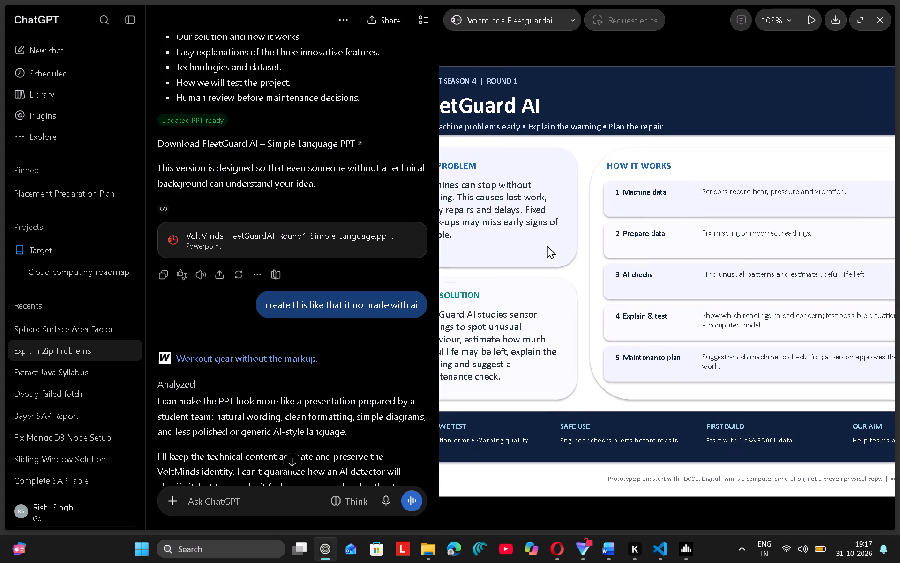
Examine the full width of the Simple Language FleetGuard AI slide, from the problem and solution to the tools and data.
{"action": "left_click_drag", "start_coordinate": [742, 145], "coordinate": [692, 157]}
{"action": "left_click_drag", "start_coordinate": [760, 103], "coordinate": [756, 105]}
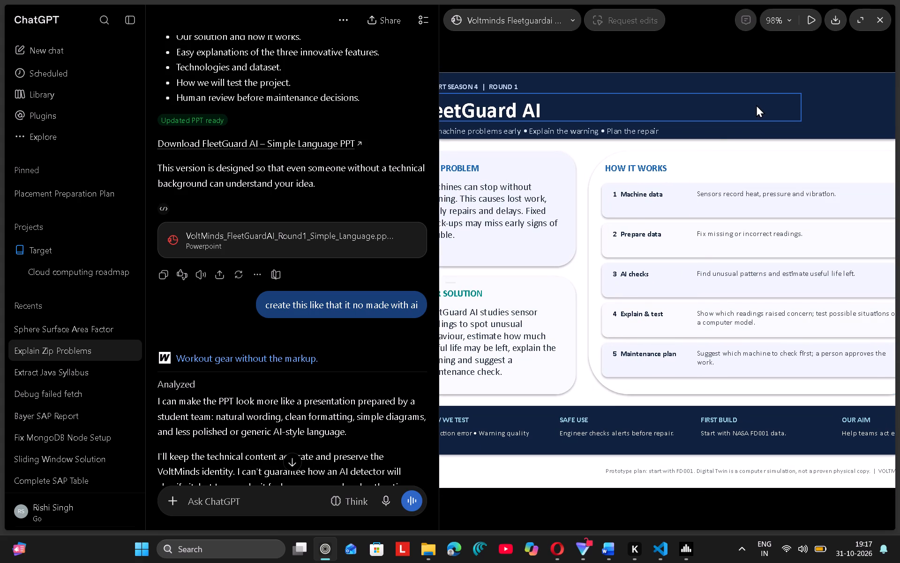
{"action": "scroll", "coordinate": [772, 478], "scroll_direction": "left", "scroll_amount": 2}
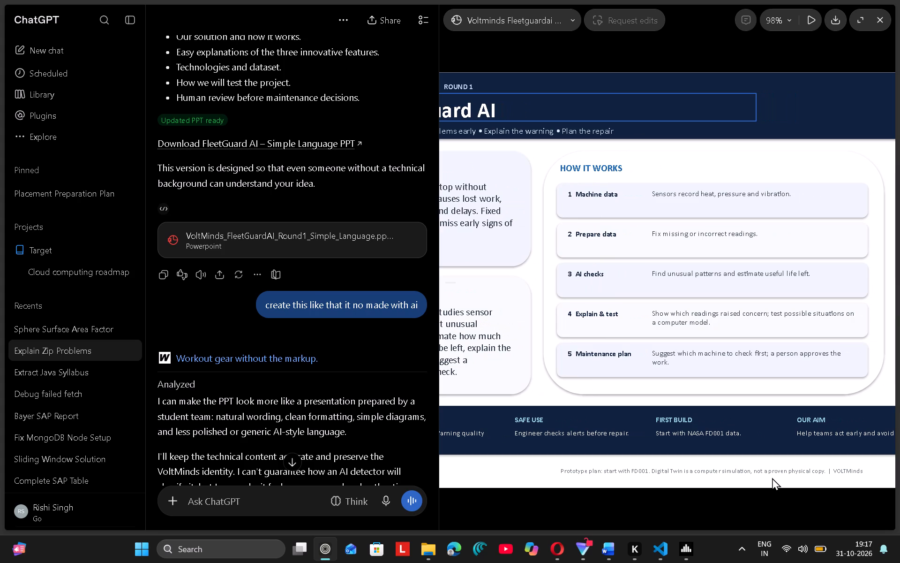
{"action": "scroll", "coordinate": [772, 478], "scroll_direction": "left", "scroll_amount": 1}
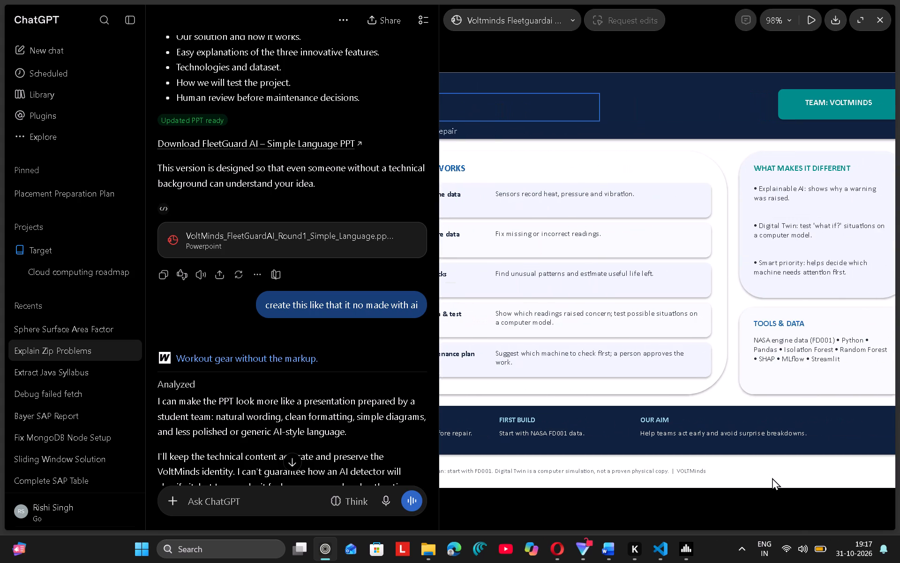
{"action": "scroll", "coordinate": [813, 464], "scroll_direction": "right", "scroll_amount": 1}
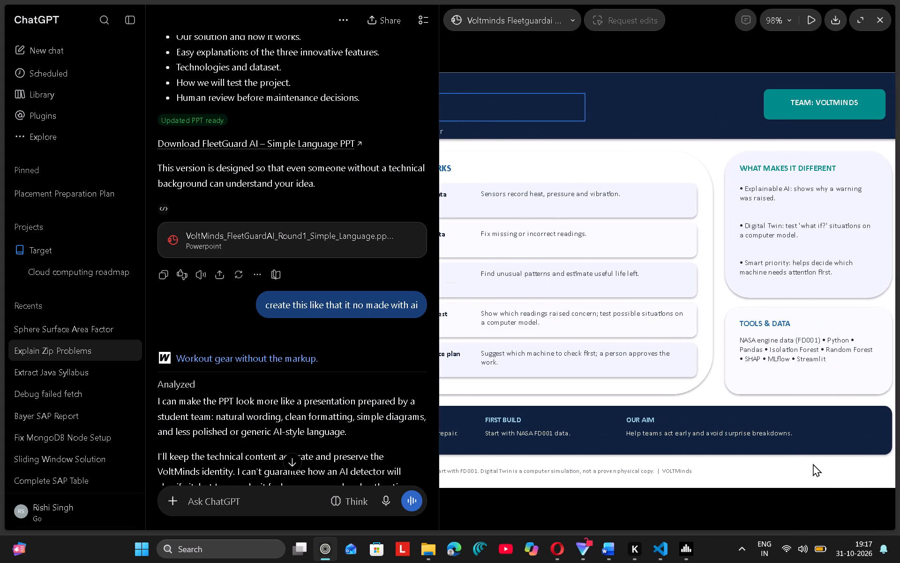
{"action": "scroll", "coordinate": [813, 464], "scroll_direction": "right", "scroll_amount": 2}
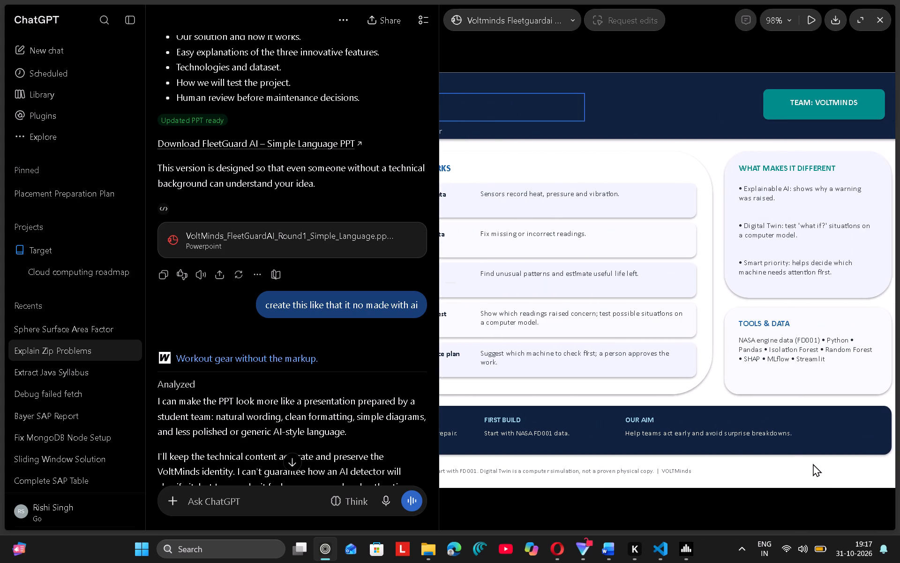
{"action": "scroll", "coordinate": [813, 464], "scroll_direction": "right", "scroll_amount": 3}
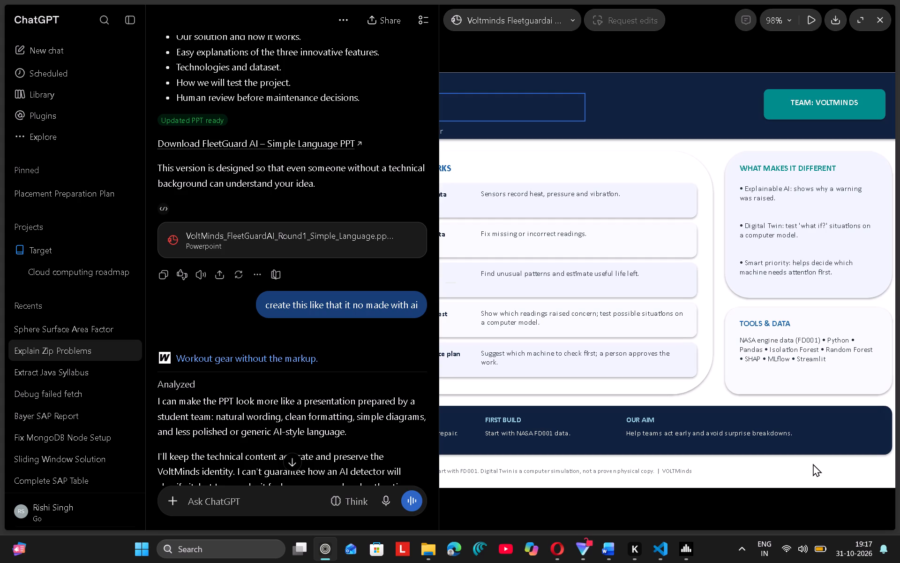
{"action": "scroll", "coordinate": [813, 464], "scroll_direction": "right", "scroll_amount": 2}
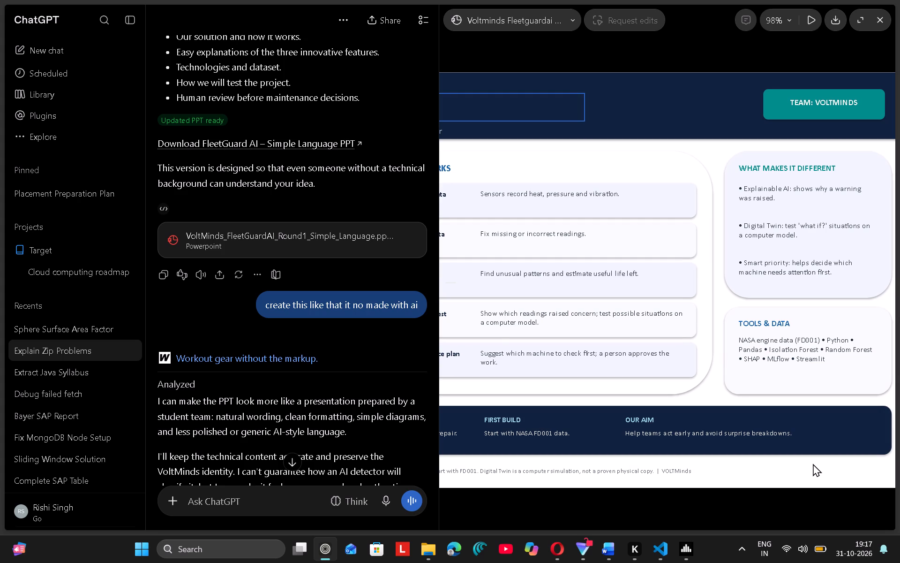
{"action": "scroll", "coordinate": [813, 464], "scroll_direction": "right", "scroll_amount": 6}
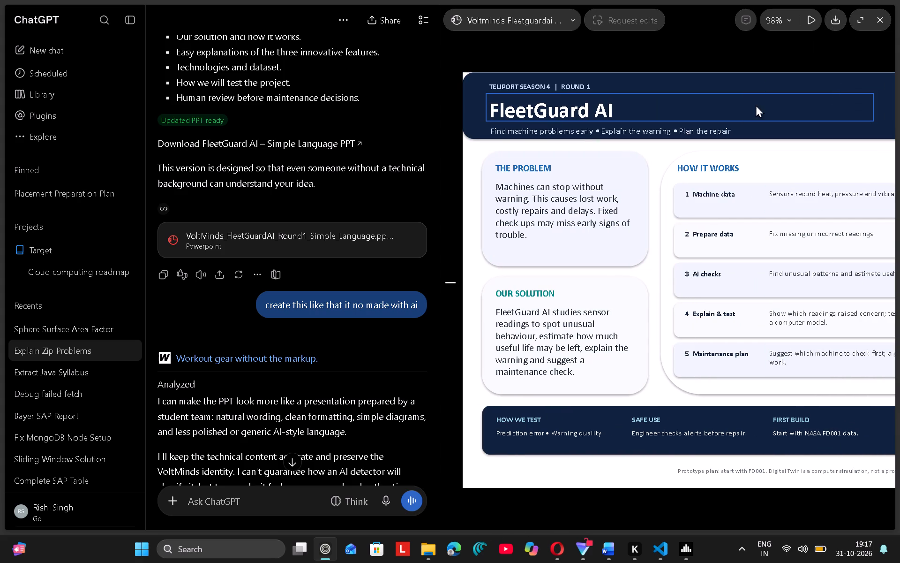
Download the Simple Language version of the FleetGuard AI presentation.
{"action": "left_click", "coordinate": [832, 25]}
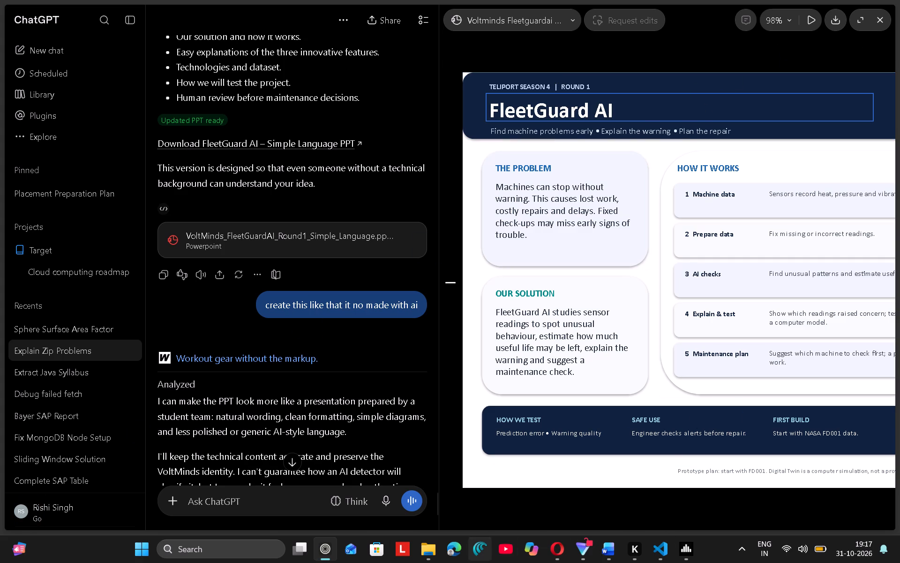
Switch to File Explorer and delete VoltMinds_FleetGuardAI_Student_Style.pptx and VoltMinds_FleetGuardAI_Round1_Simple_Language.pptx from Downloads.
{"action": "left_click", "coordinate": [431, 562]}
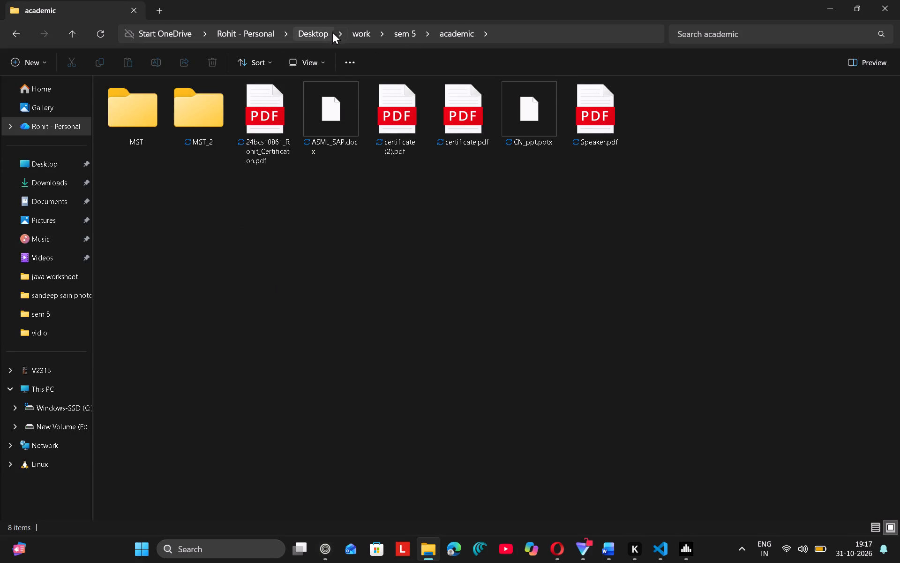
{"action": "left_click", "coordinate": [317, 38]}
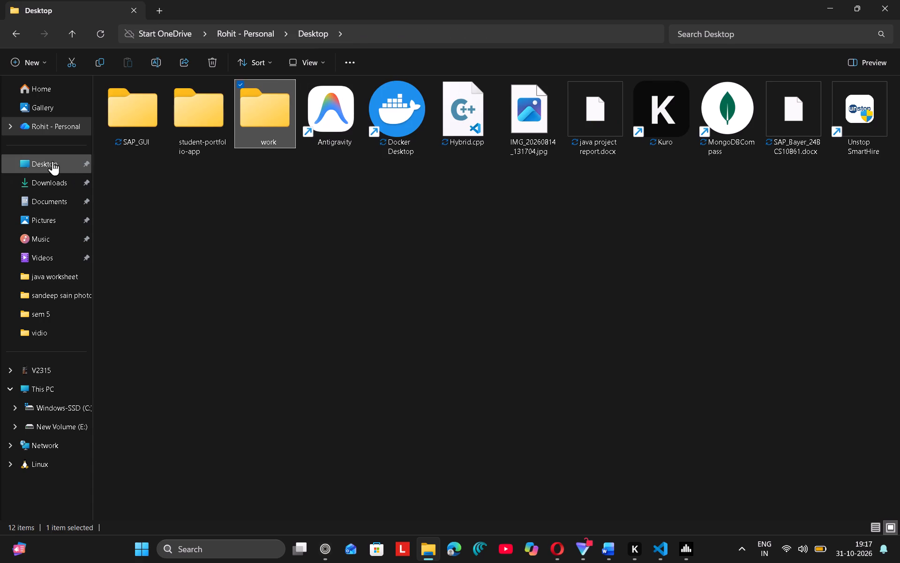
{"action": "left_click", "coordinate": [50, 189]}
{"action": "scroll", "coordinate": [366, 289], "scroll_direction": "down", "scroll_amount": 1}
{"action": "left_click_drag", "start_coordinate": [366, 122], "coordinate": [226, 119]}
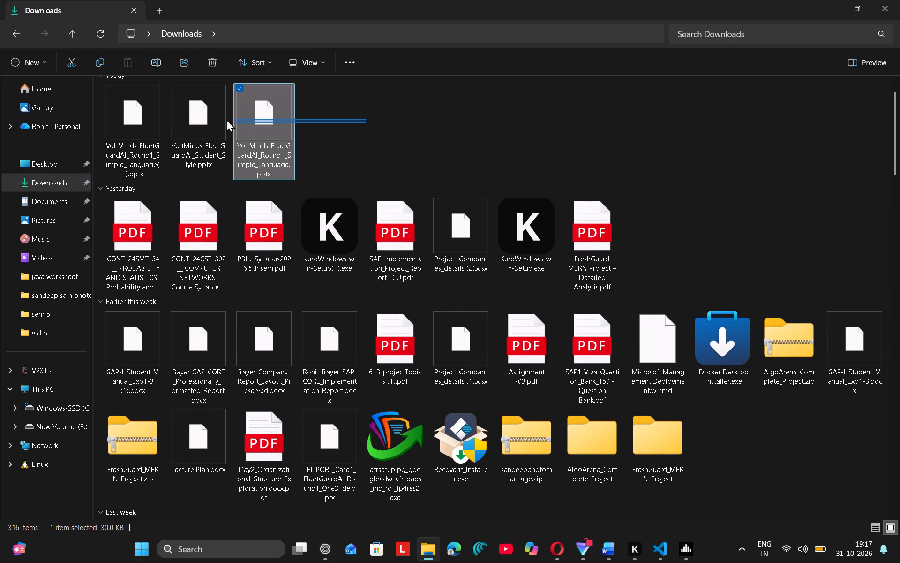
{"action": "left_click_drag", "start_coordinate": [226, 119], "coordinate": [179, 115]}
{"action": "key", "text": "Delete"}
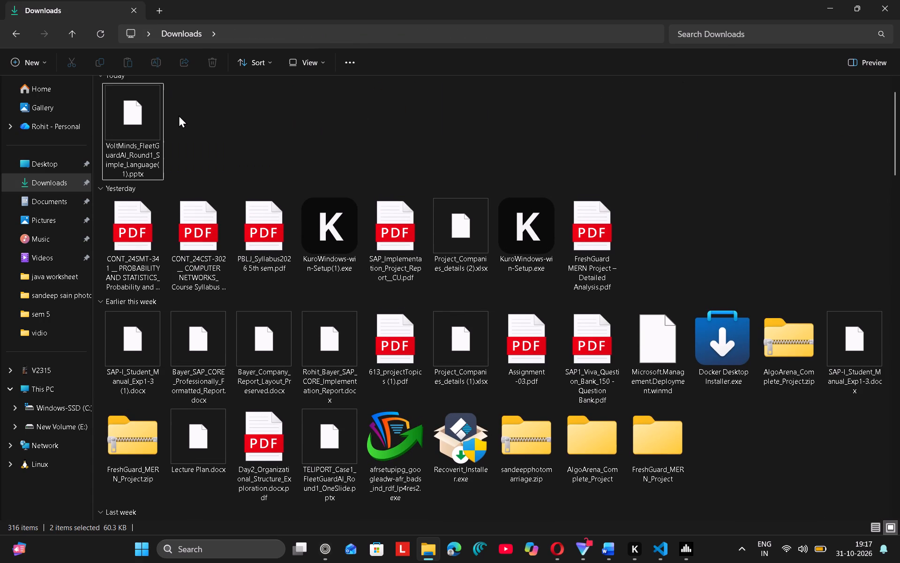
{"action": "left_click", "coordinate": [787, 189]}
{"action": "left_click", "coordinate": [774, 211]}
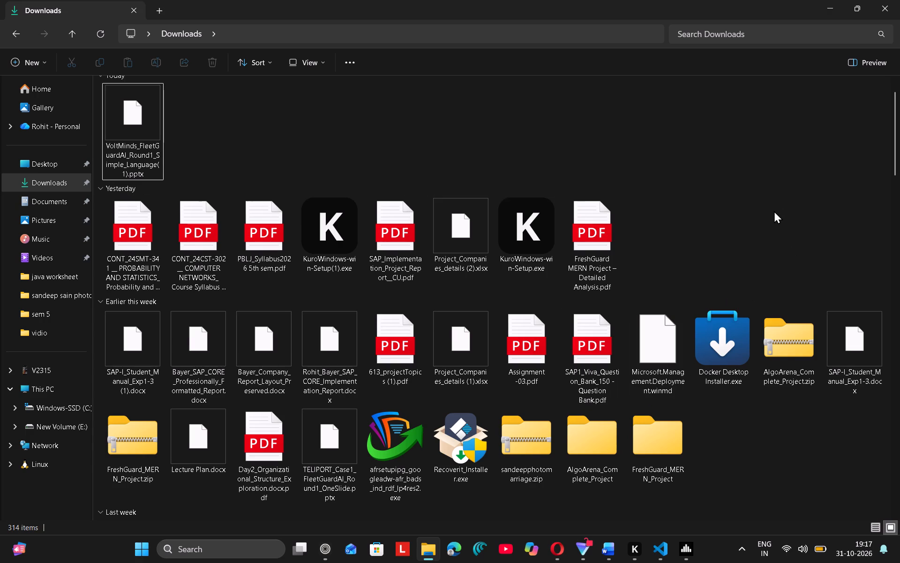
Open the Teliport S4_Submission Template presentation from last week's Teliport S4 zip in Downloads and enable editing.
{"action": "scroll", "coordinate": [615, 335], "scroll_direction": "down", "scroll_amount": 3}
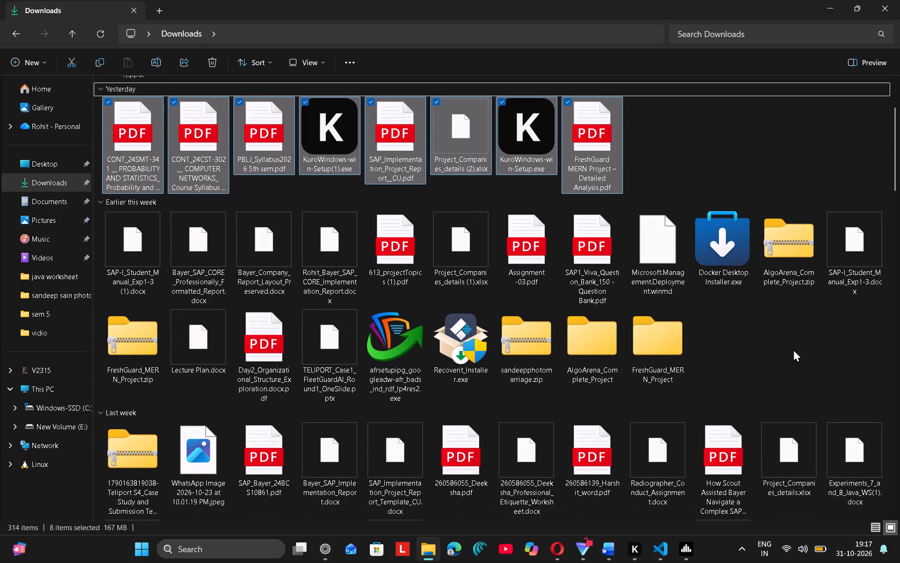
{"action": "left_click", "coordinate": [793, 349]}
{"action": "scroll", "coordinate": [793, 349], "scroll_direction": "down", "scroll_amount": 1}
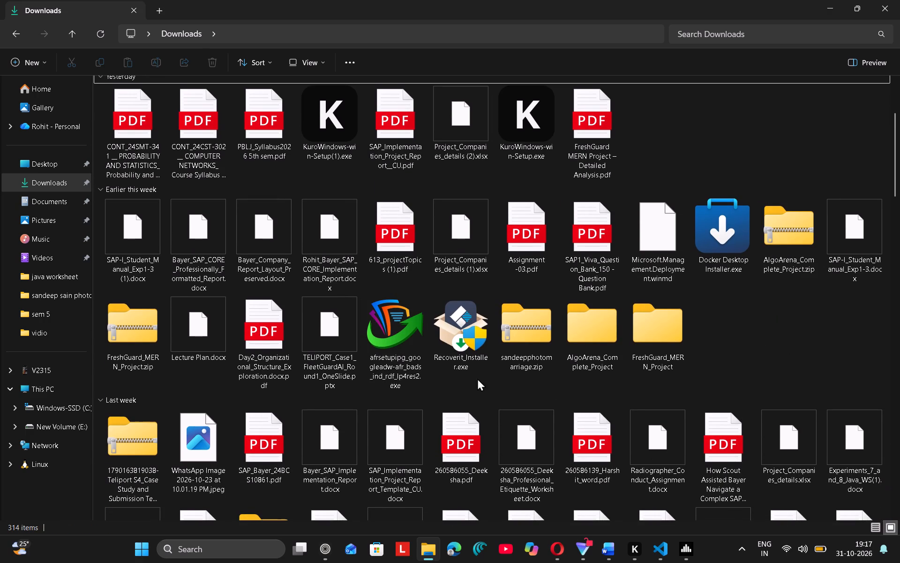
{"action": "scroll", "coordinate": [752, 378], "scroll_direction": "down", "scroll_amount": 3}
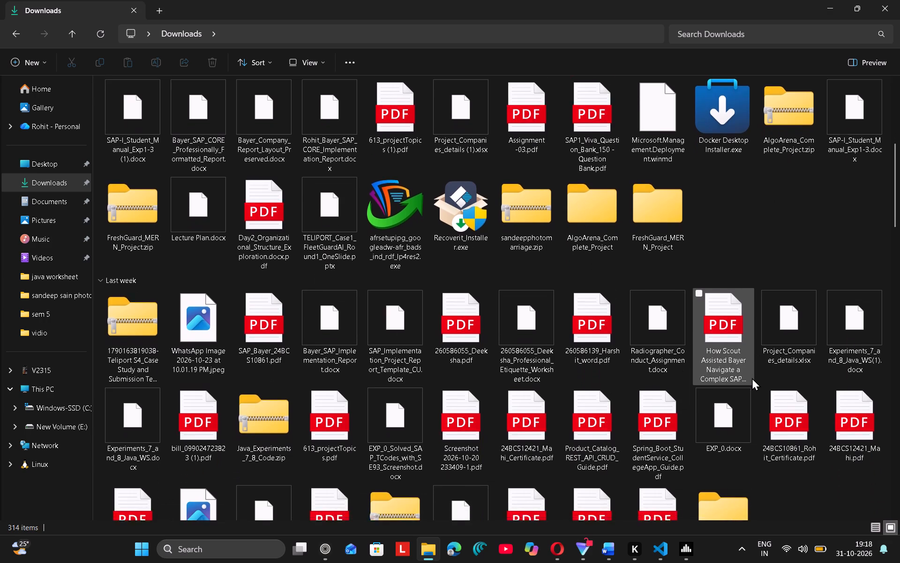
{"action": "scroll", "coordinate": [752, 378], "scroll_direction": "down", "scroll_amount": 1}
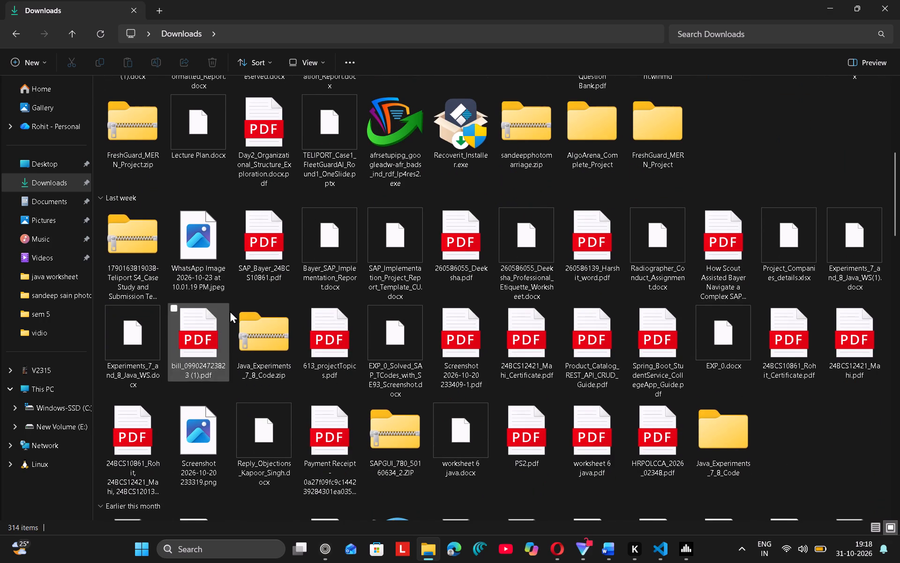
{"action": "double_click", "coordinate": [110, 245]}
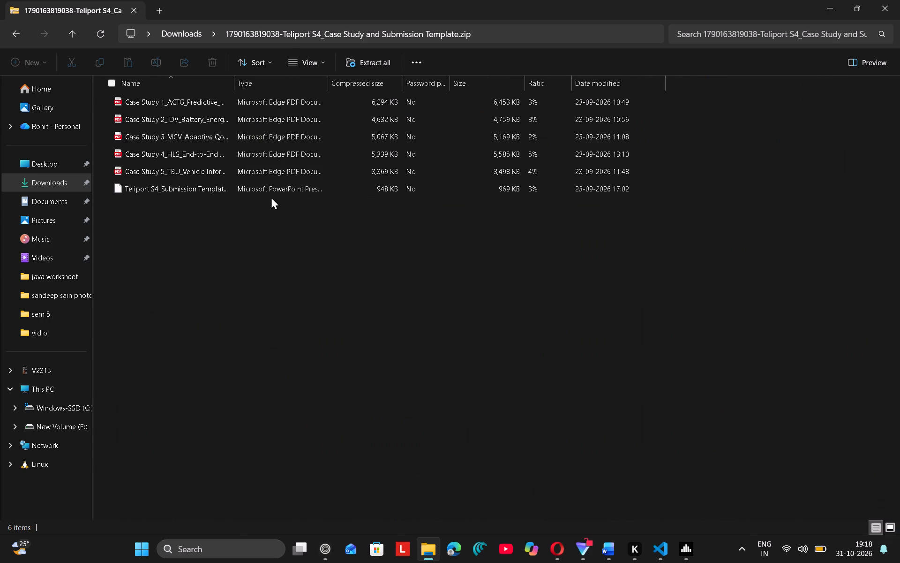
{"action": "double_click", "coordinate": [279, 190]}
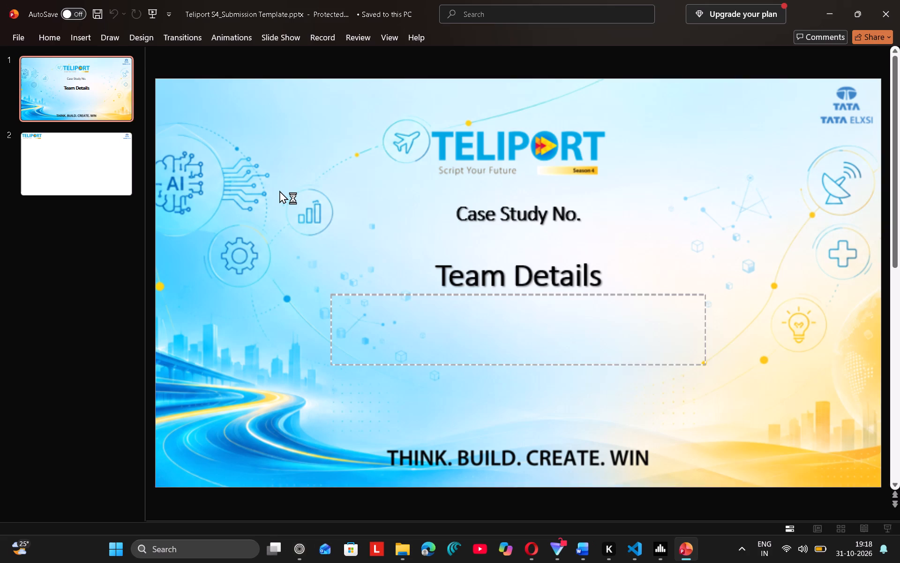
{"action": "left_click", "coordinate": [457, 55]}
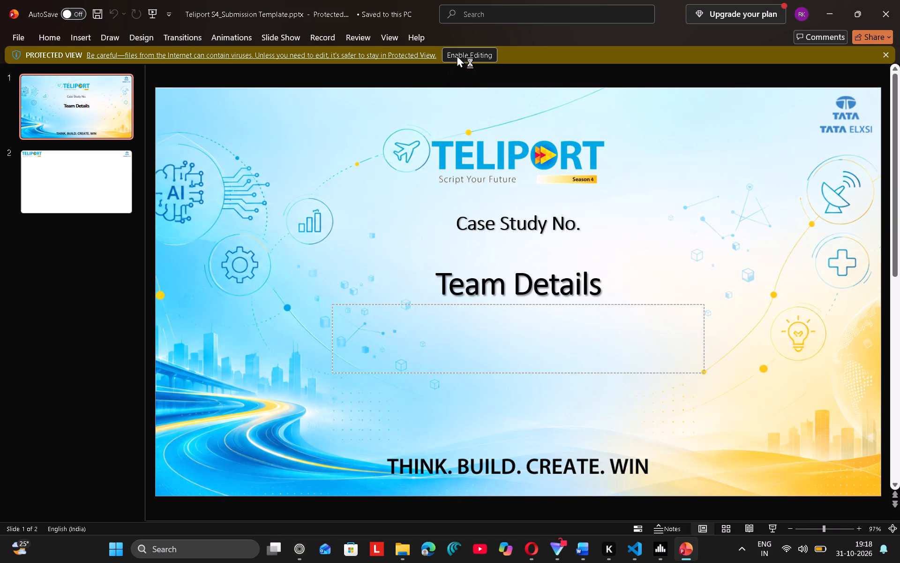
Complete the case study line on the title slide as "Case Study No. 1".
{"action": "left_click", "coordinate": [603, 247]}
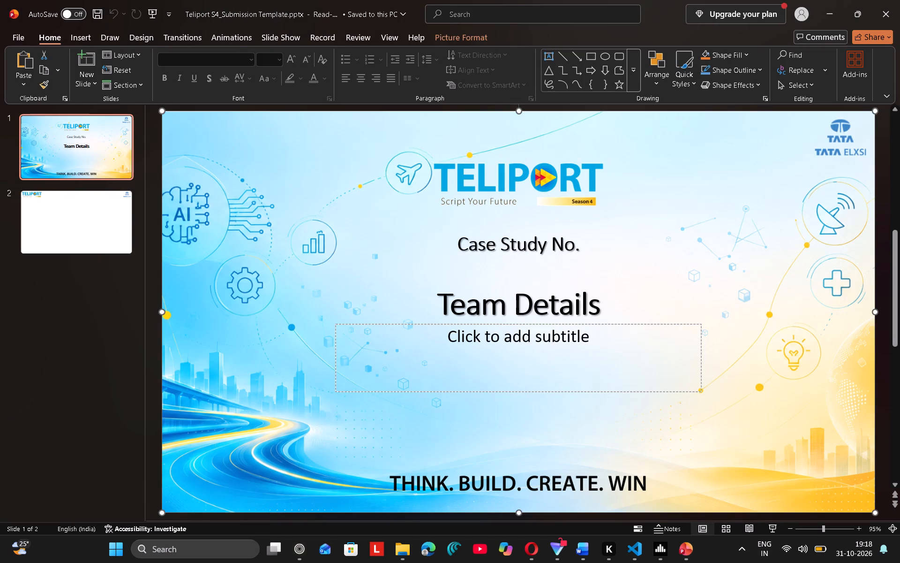
{"action": "left_click", "coordinate": [585, 245]}
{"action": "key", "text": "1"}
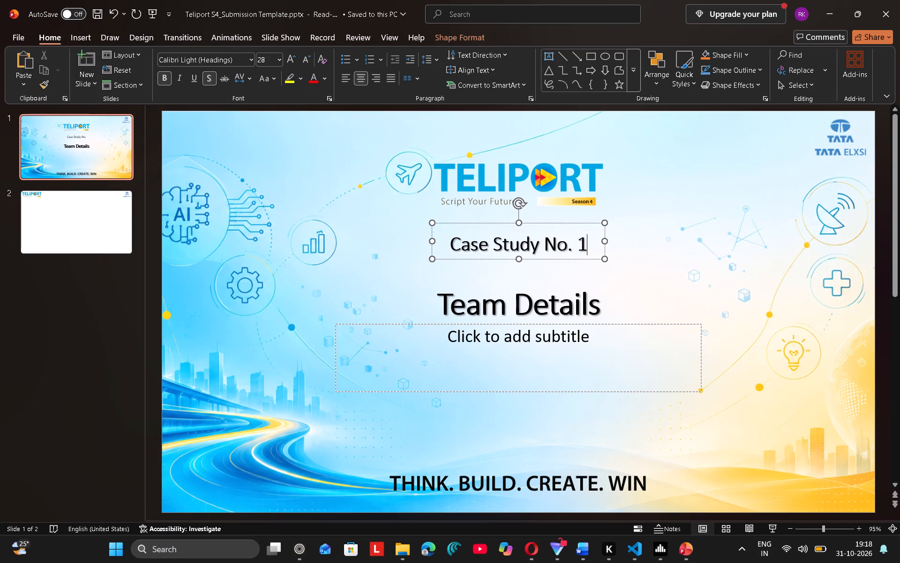
Replace the "Team Details" heading on the title slide with the team name VoltMinds.
{"action": "left_click", "coordinate": [599, 302]}
{"action": "left_click_drag", "start_coordinate": [599, 302], "coordinate": [414, 304]}
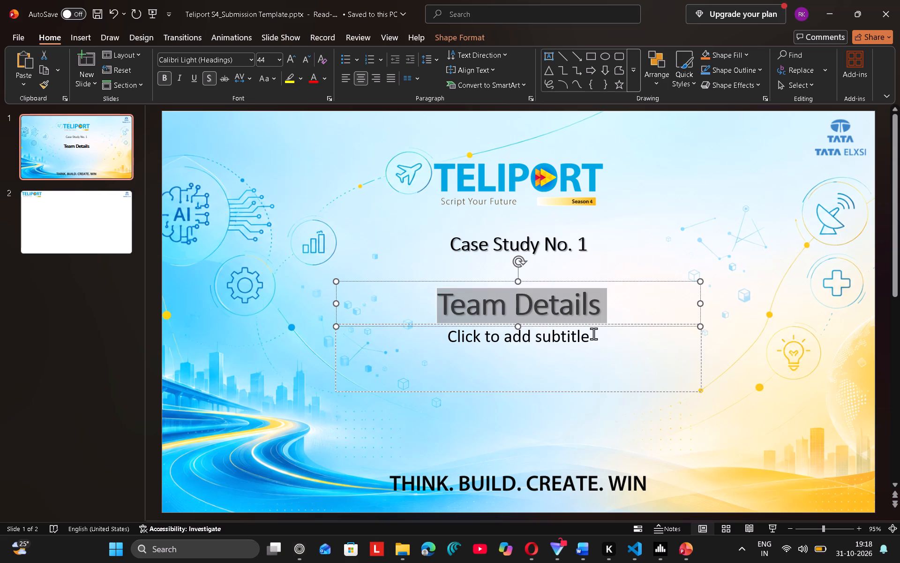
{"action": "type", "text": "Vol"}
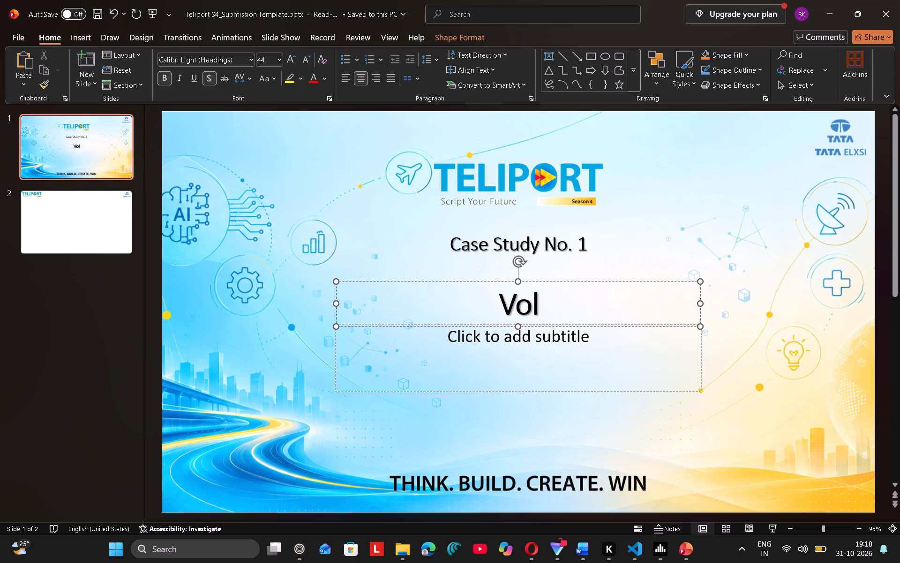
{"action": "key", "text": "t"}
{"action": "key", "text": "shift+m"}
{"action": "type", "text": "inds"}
Enter the first team member's first name and student ID, separated by a dash, in the title slide's subtitle.
{"action": "left_click", "coordinate": [613, 342]}
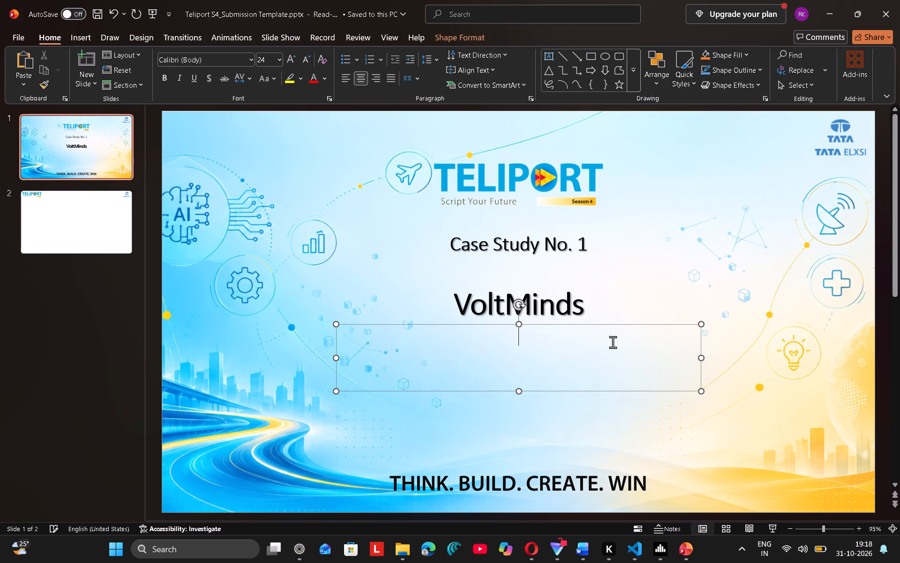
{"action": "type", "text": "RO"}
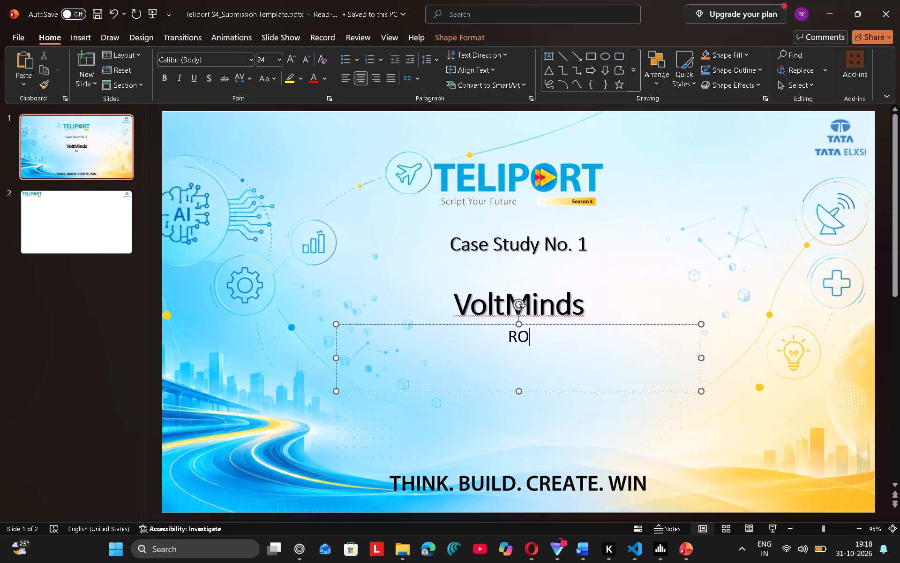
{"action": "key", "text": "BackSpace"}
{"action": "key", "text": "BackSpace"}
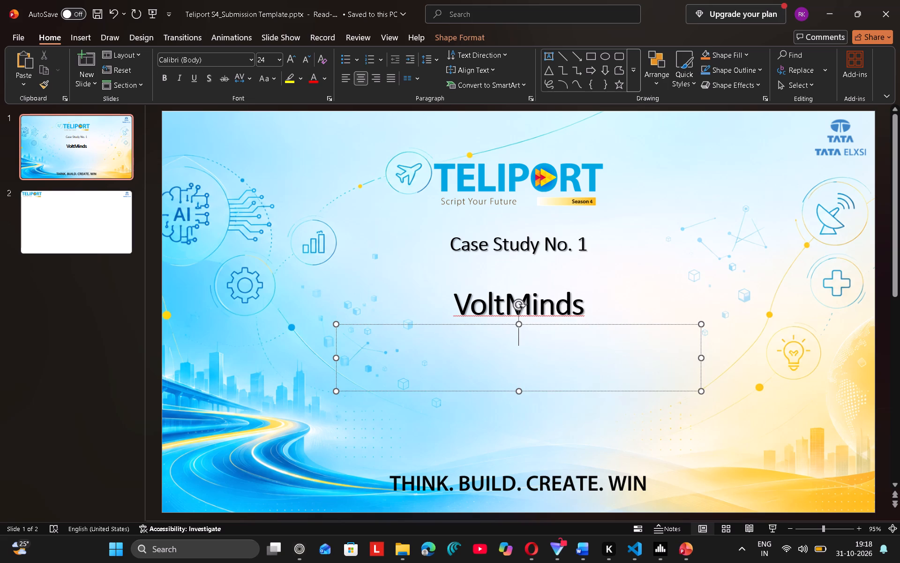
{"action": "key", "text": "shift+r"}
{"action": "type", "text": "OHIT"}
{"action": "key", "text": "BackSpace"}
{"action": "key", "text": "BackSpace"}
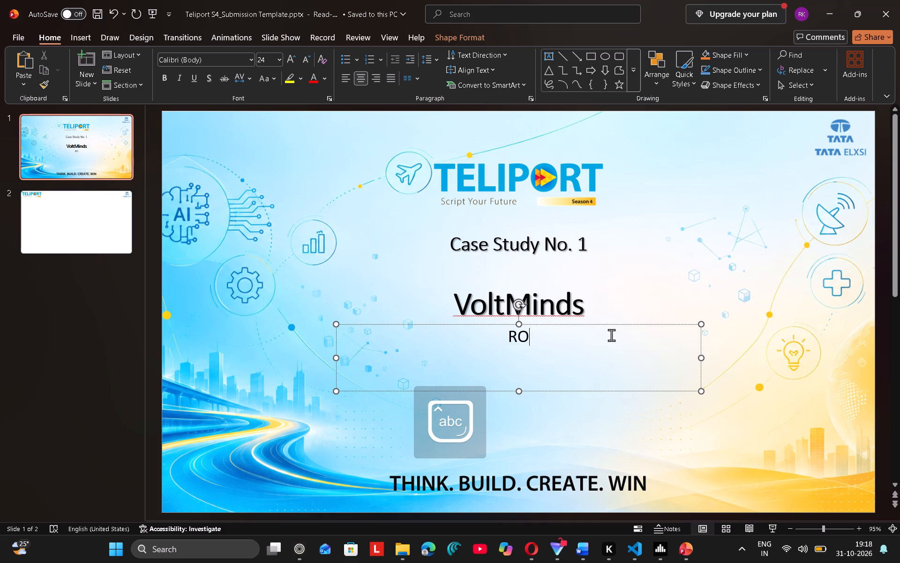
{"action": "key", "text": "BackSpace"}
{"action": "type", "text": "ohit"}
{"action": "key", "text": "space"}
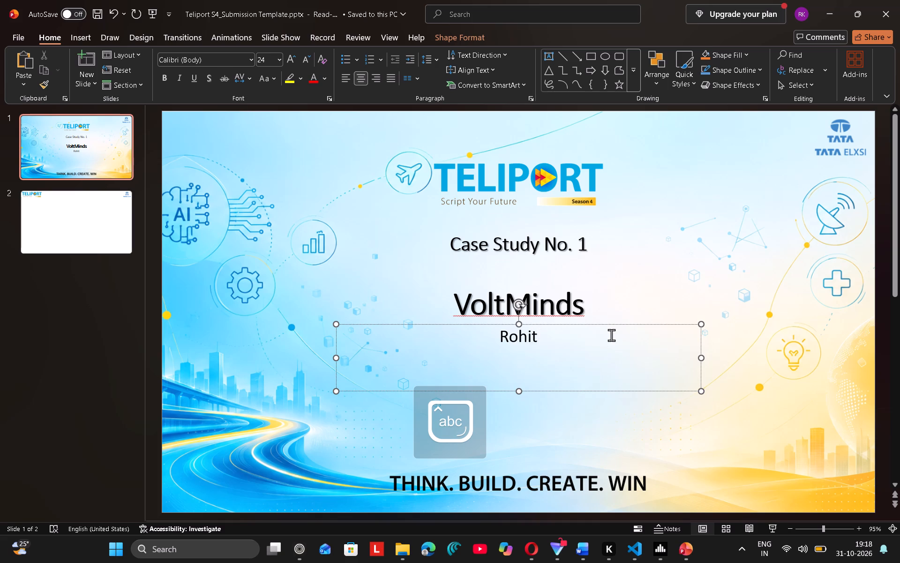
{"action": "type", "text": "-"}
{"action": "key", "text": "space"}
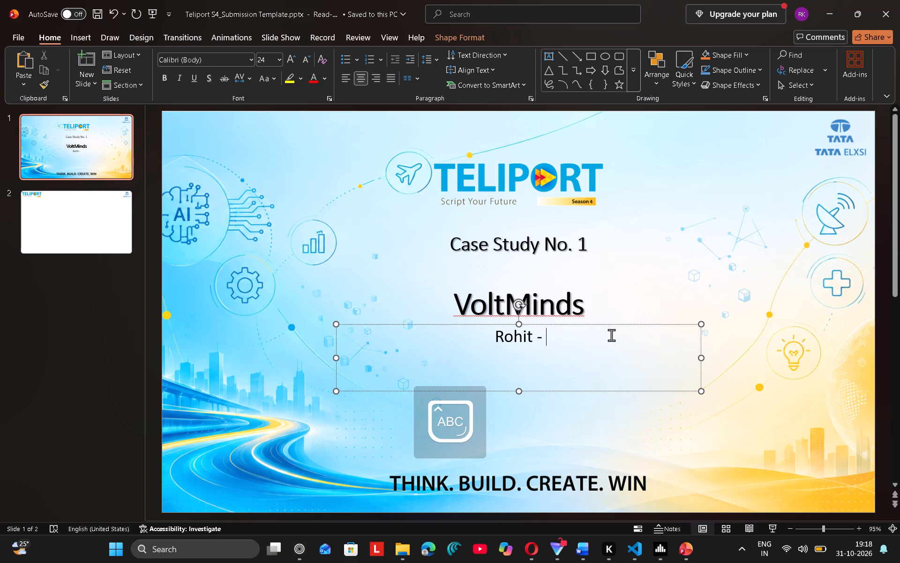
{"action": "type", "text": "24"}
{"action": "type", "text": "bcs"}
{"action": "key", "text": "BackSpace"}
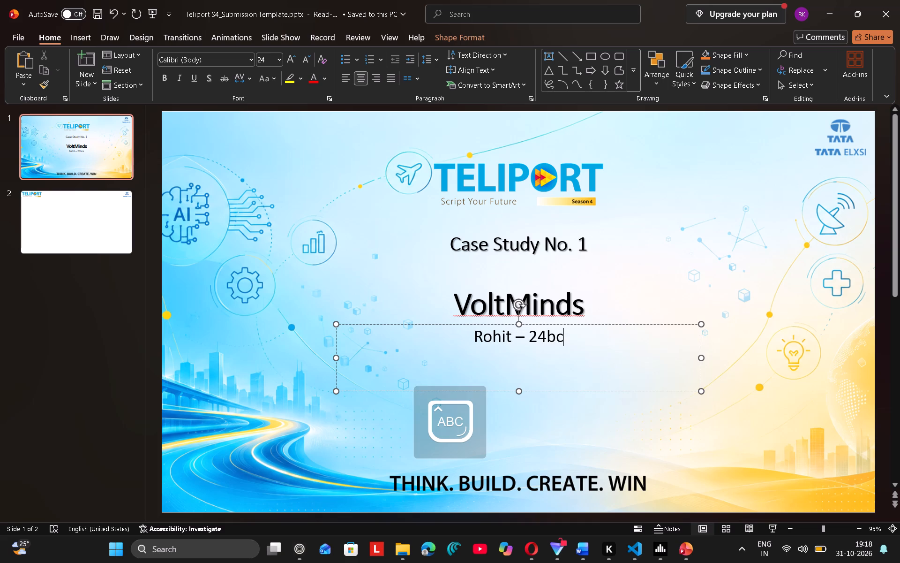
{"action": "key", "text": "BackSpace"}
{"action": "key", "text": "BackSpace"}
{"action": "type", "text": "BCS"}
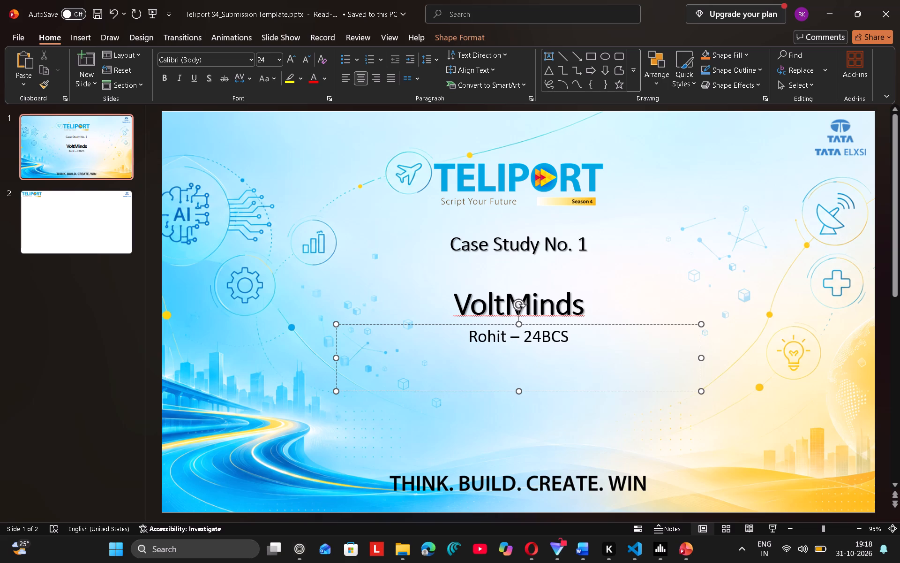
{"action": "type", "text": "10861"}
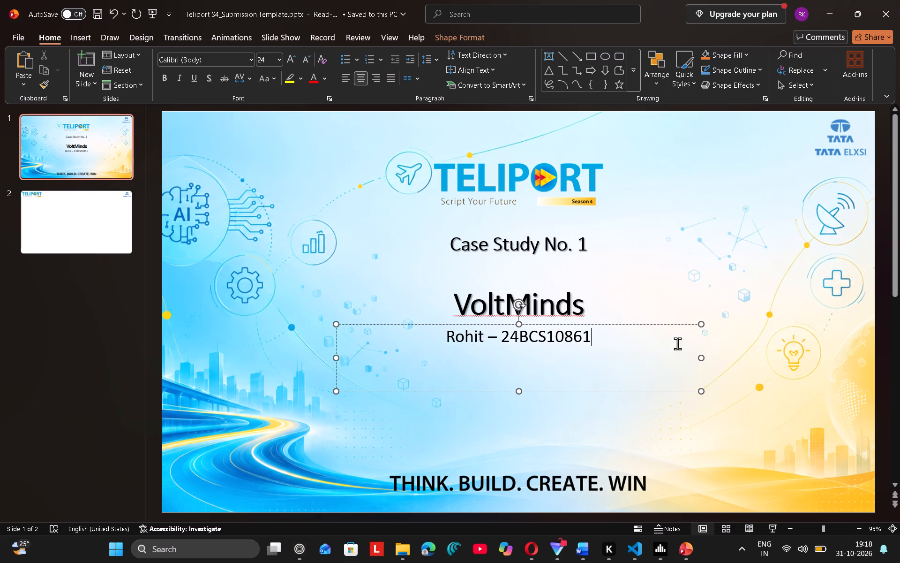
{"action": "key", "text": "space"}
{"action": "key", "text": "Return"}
Add the second team member's first name and student ID on a new line of the title slide's subtitle.
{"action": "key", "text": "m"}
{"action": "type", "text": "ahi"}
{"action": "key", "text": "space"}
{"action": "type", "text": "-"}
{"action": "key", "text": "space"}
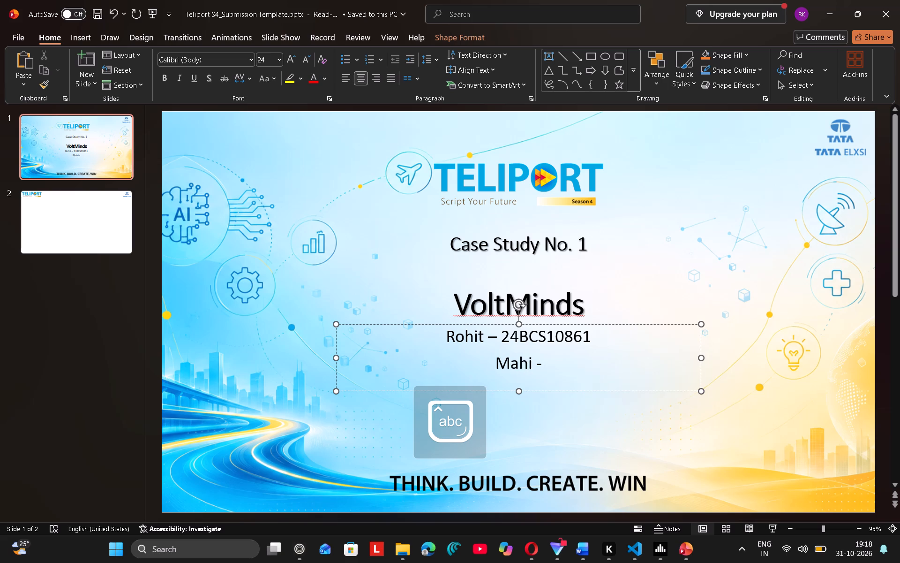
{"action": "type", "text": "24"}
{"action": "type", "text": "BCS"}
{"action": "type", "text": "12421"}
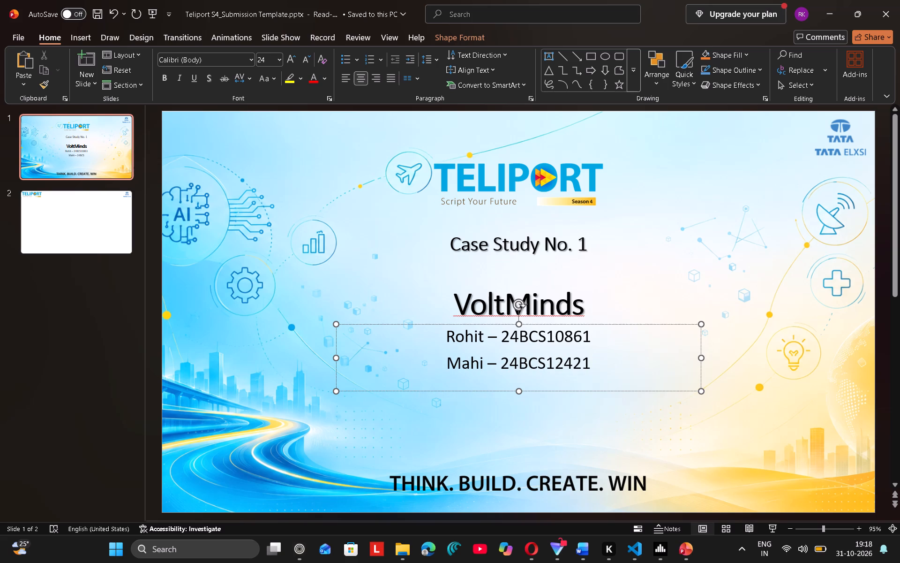
{"action": "left_click", "coordinate": [714, 428]}
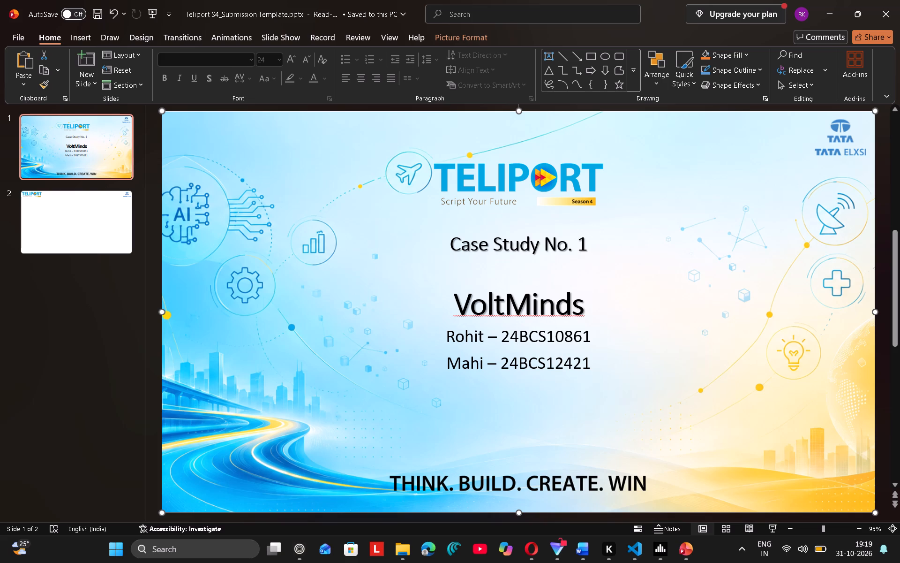
{"action": "left_click", "coordinate": [626, 481]}
{"action": "left_click", "coordinate": [562, 486]}
{"action": "left_click", "coordinate": [621, 381]}
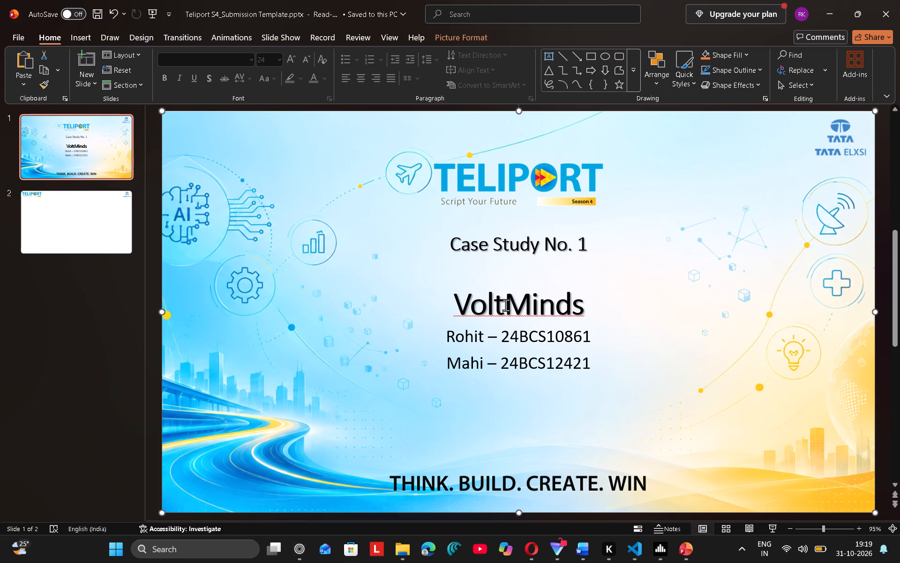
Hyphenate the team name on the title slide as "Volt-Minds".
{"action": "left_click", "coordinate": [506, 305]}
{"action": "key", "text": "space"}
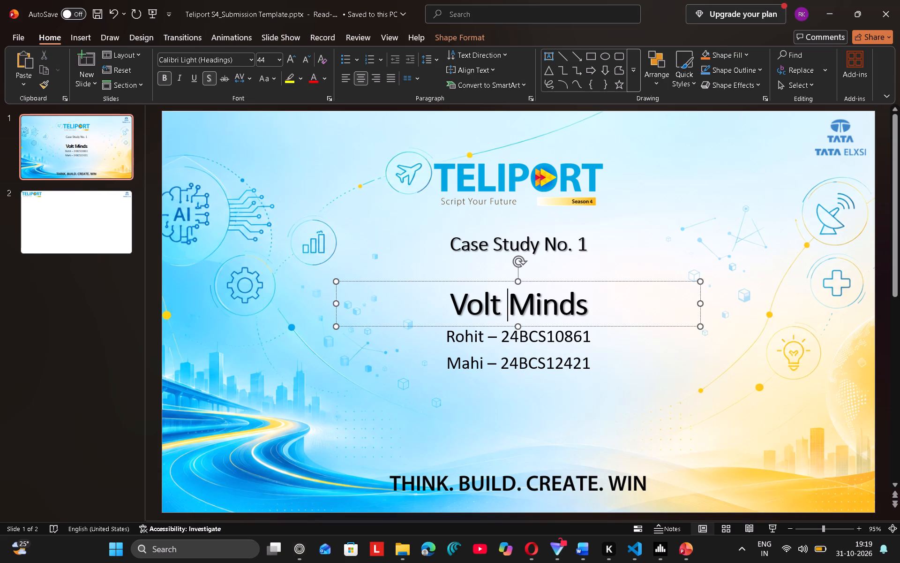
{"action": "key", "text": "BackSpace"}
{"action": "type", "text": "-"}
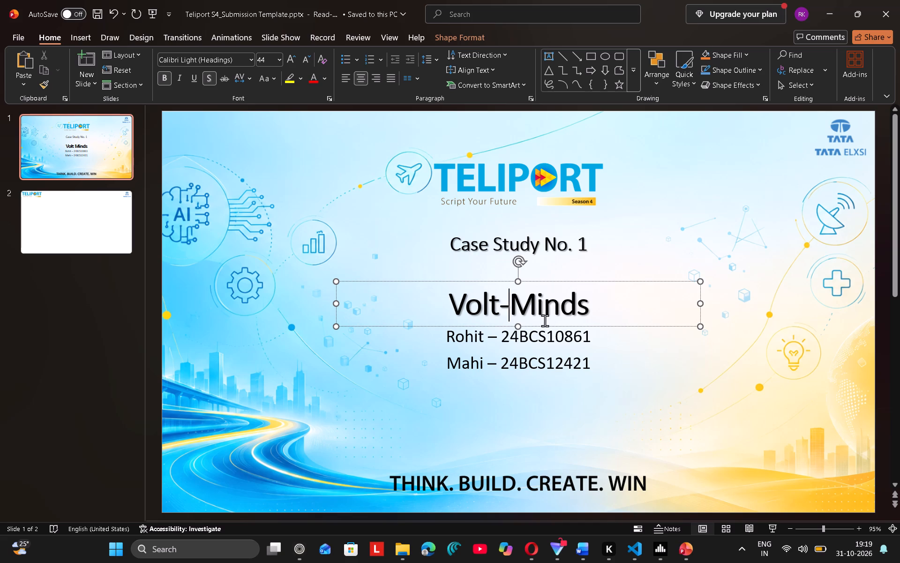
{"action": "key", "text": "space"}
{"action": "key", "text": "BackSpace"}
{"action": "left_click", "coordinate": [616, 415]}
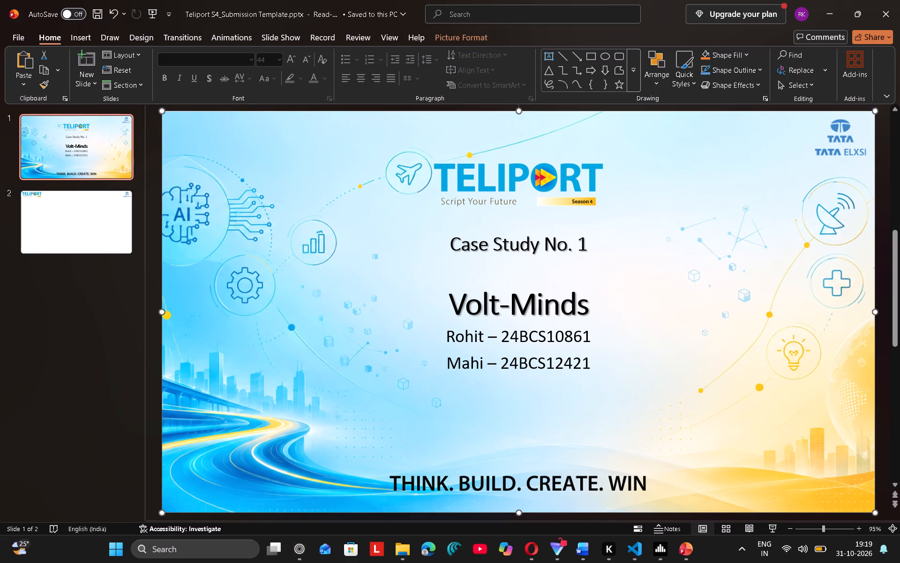
Switch to File Explorer and go from the Teliport S4 zip back to the Downloads folder.
{"action": "key", "text": "alt+Tab"}
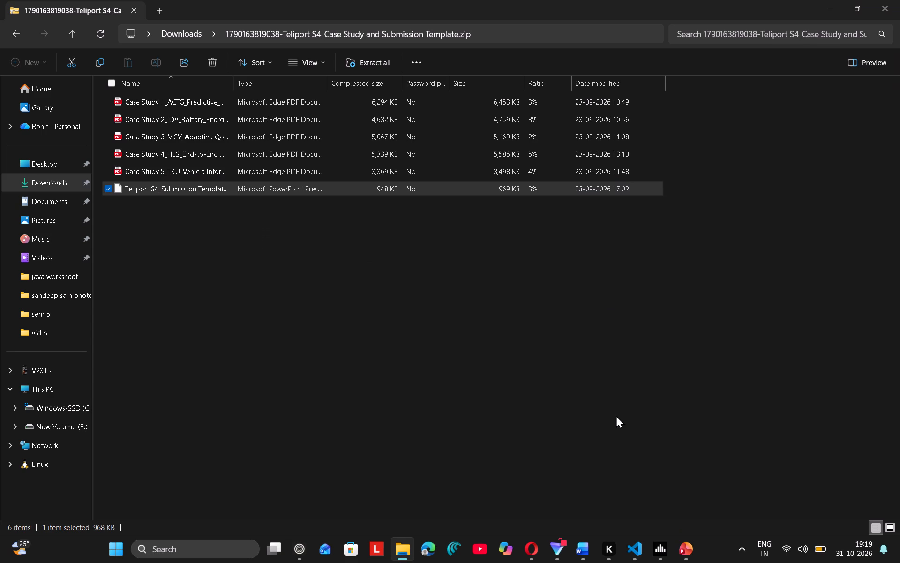
{"action": "left_click", "coordinate": [425, 367]}
{"action": "left_click", "coordinate": [282, 30]}
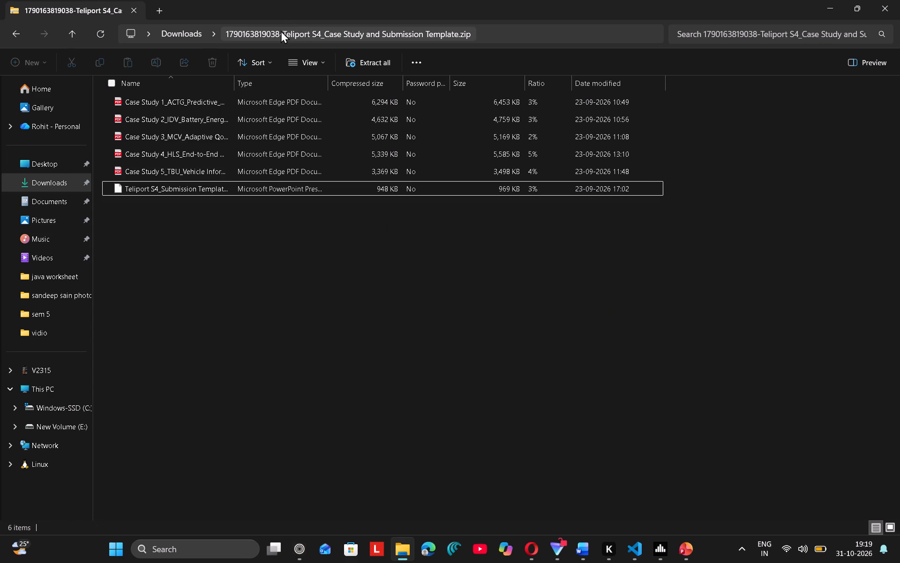
{"action": "left_click", "coordinate": [171, 37]}
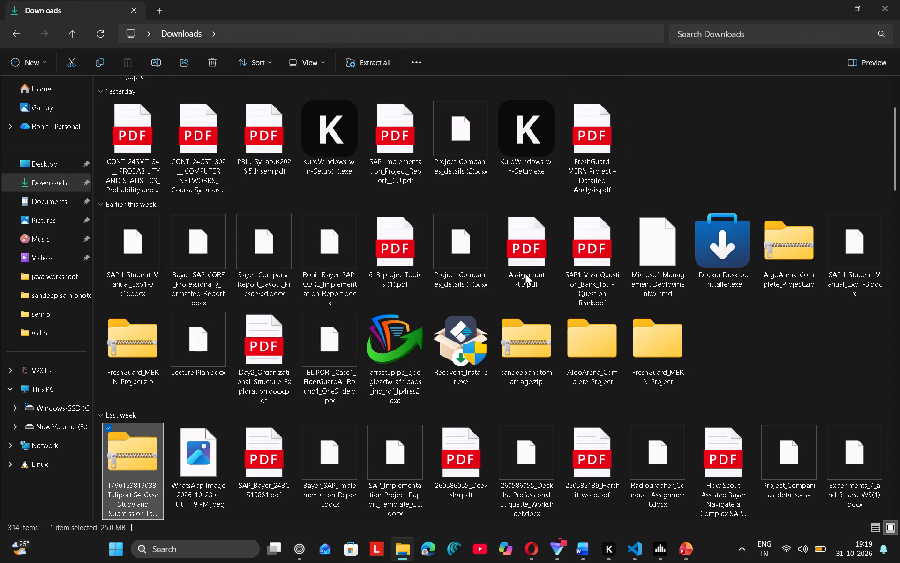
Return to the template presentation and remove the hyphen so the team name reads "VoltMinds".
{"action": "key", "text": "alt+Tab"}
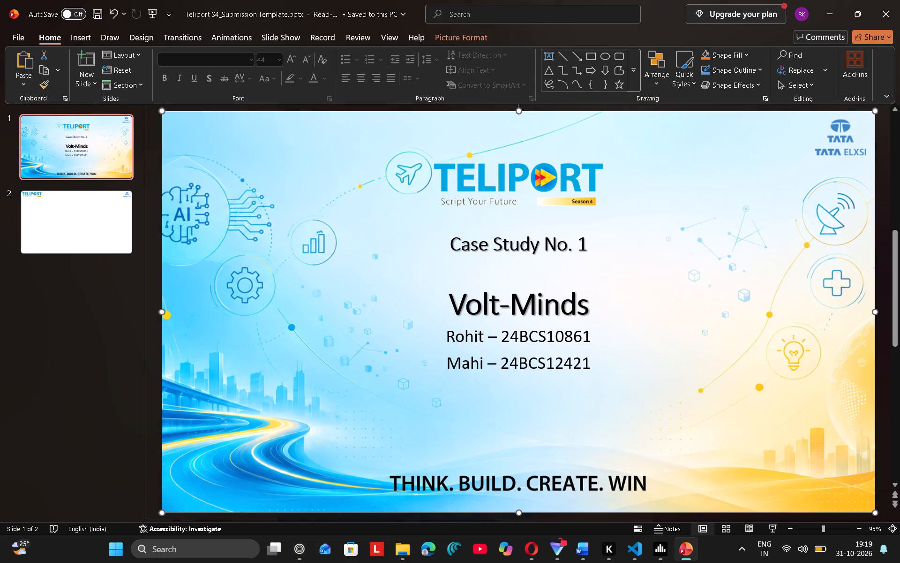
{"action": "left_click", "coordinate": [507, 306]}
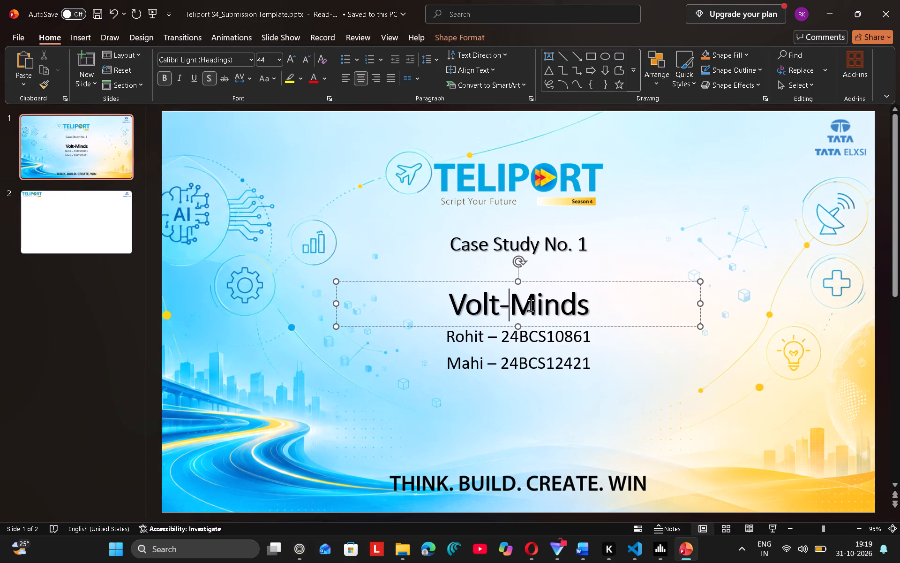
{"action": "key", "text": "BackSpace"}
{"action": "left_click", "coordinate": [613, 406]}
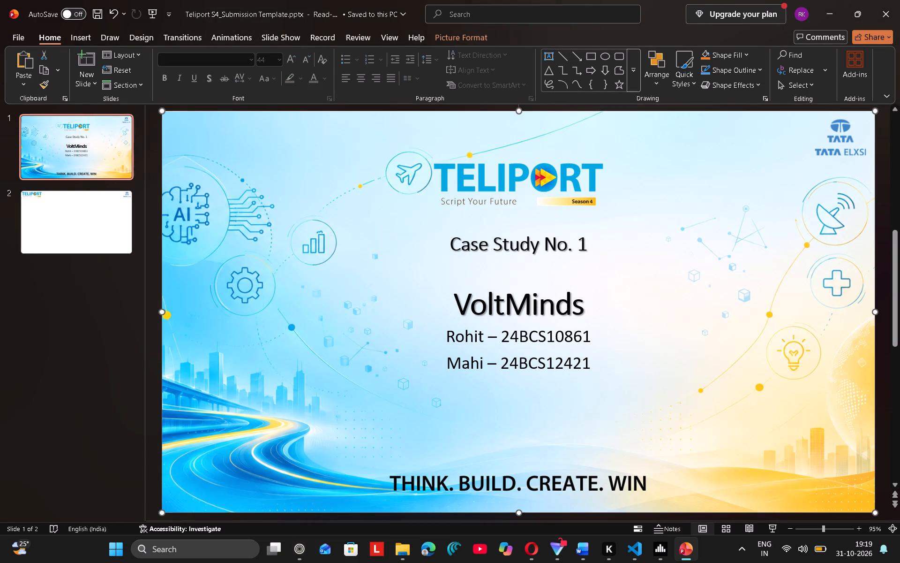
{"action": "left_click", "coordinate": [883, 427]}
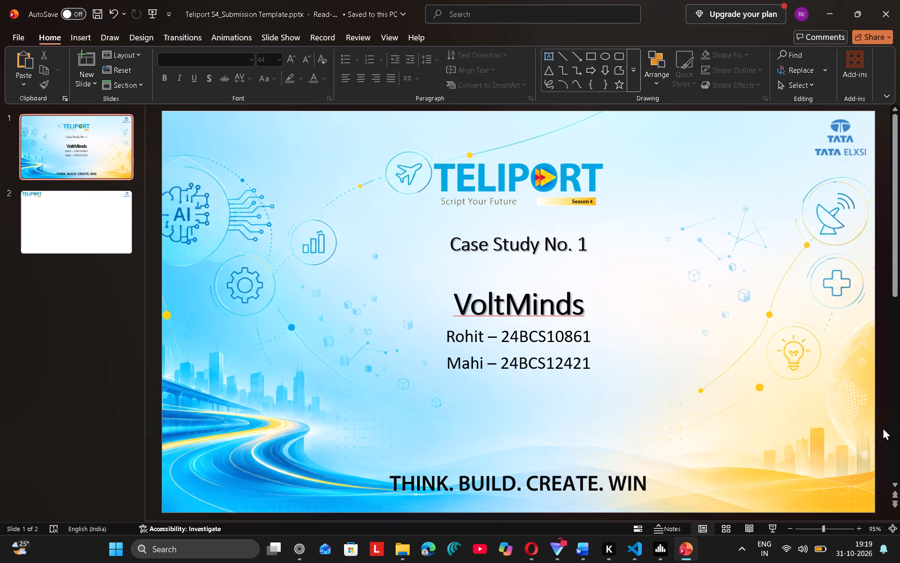
Go to slide 2 of the template and place the cursor in its content placeholder.
{"action": "left_click", "coordinate": [61, 237]}
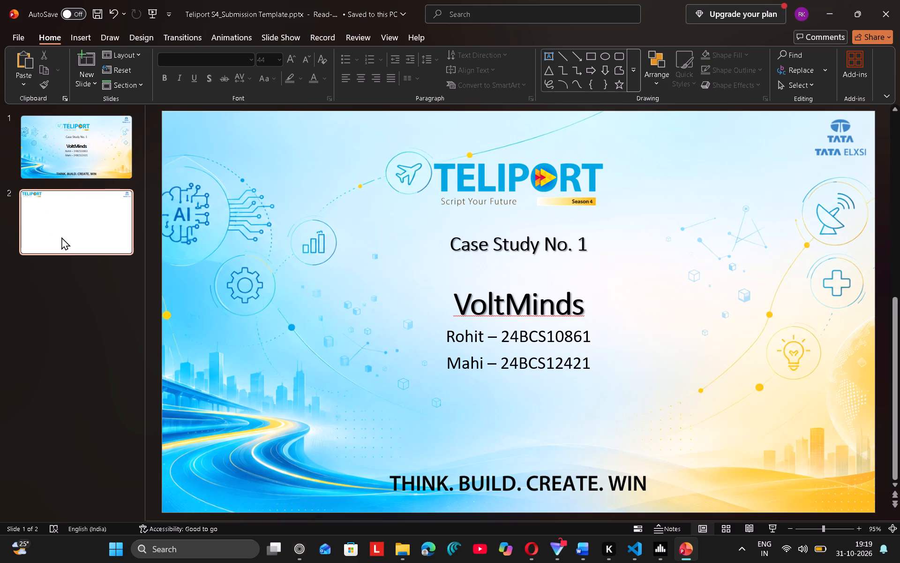
{"action": "left_click", "coordinate": [398, 227]}
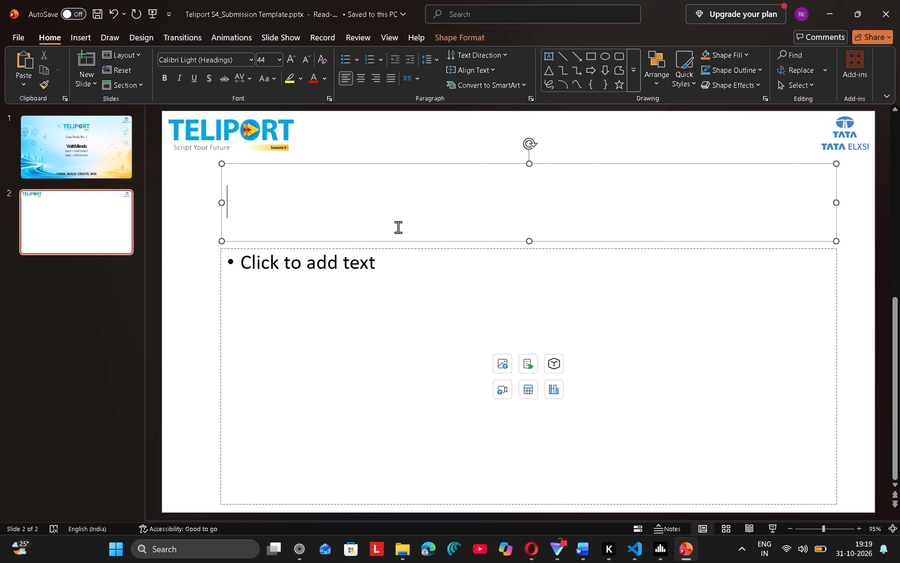
{"action": "key", "text": "alt+Tab"}
{"action": "key", "text": "alt+Tab"}
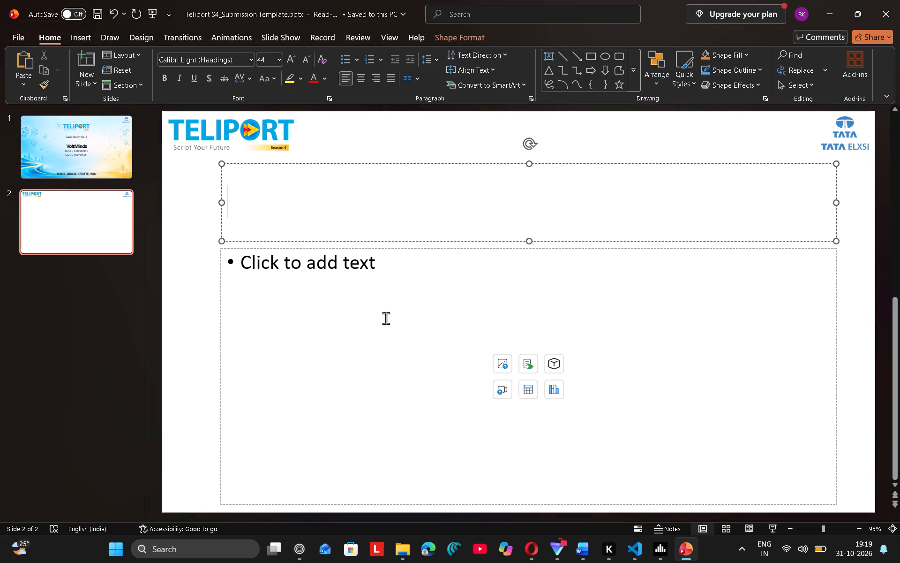
{"action": "left_click", "coordinate": [428, 324]}
Switch to File Explorer, open VoltMinds_FleetGuardAI_Round1_Simple_Language(1).pptx from today's files in Downloads, and enable editing.
{"action": "key", "text": "alt+Tab"}
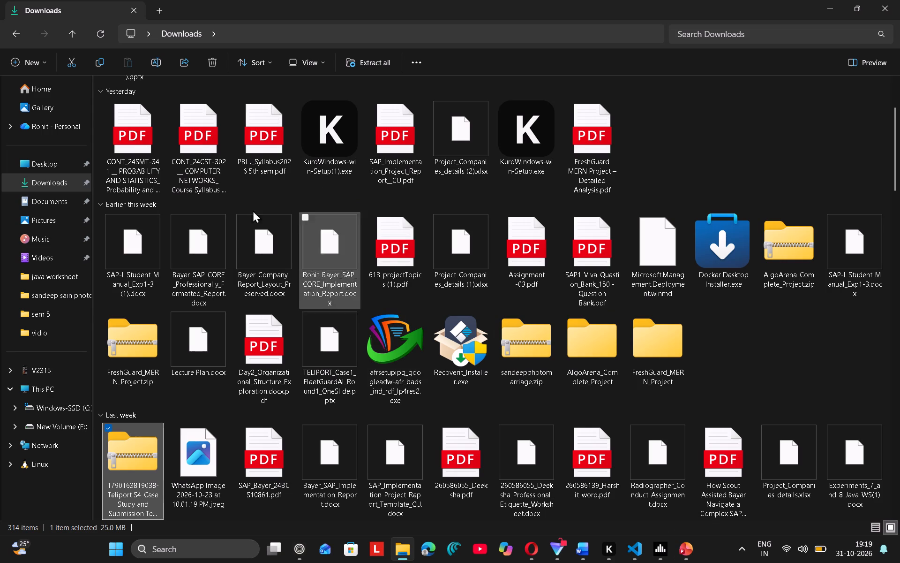
{"action": "scroll", "coordinate": [321, 168], "scroll_direction": "up", "scroll_amount": 4}
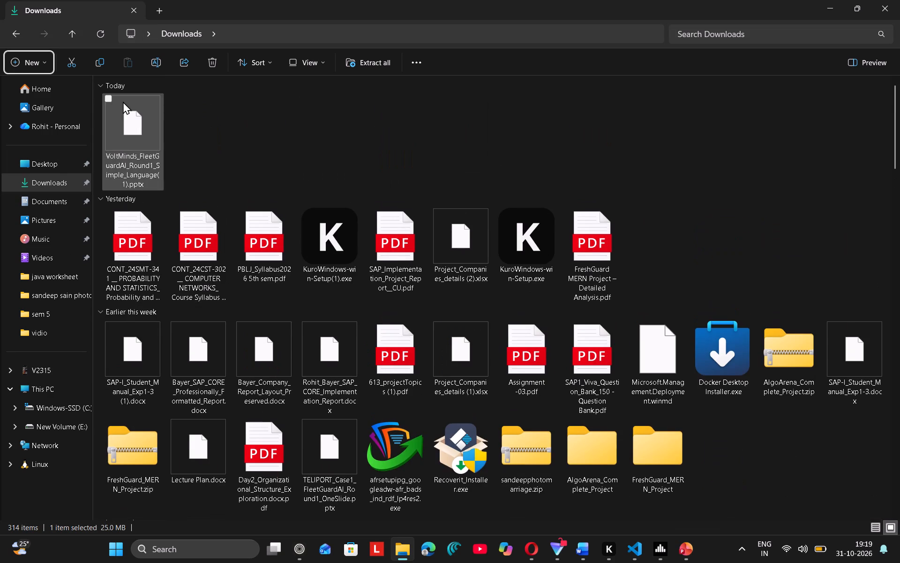
{"action": "left_click_drag", "start_coordinate": [164, 137], "coordinate": [142, 133]}
{"action": "double_click", "coordinate": [142, 133]}
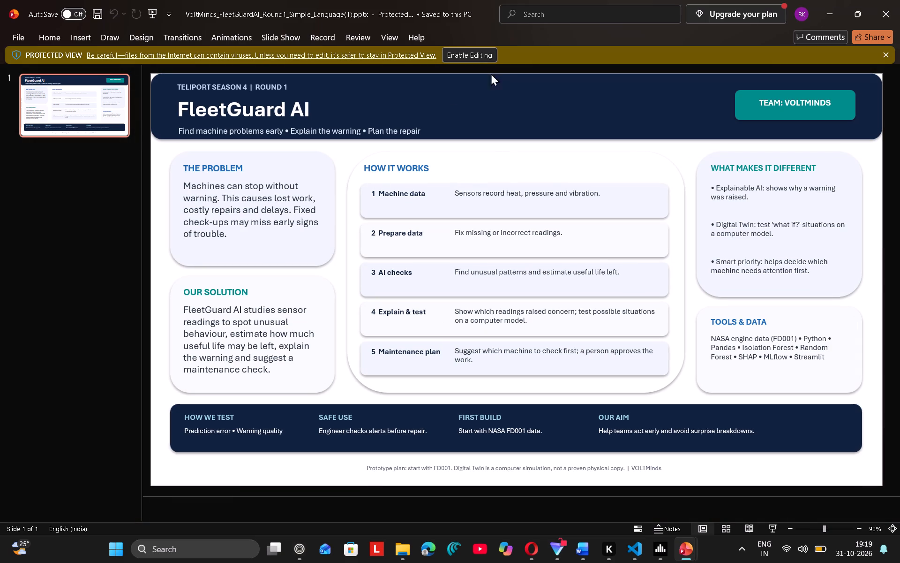
{"action": "left_click", "coordinate": [479, 50]}
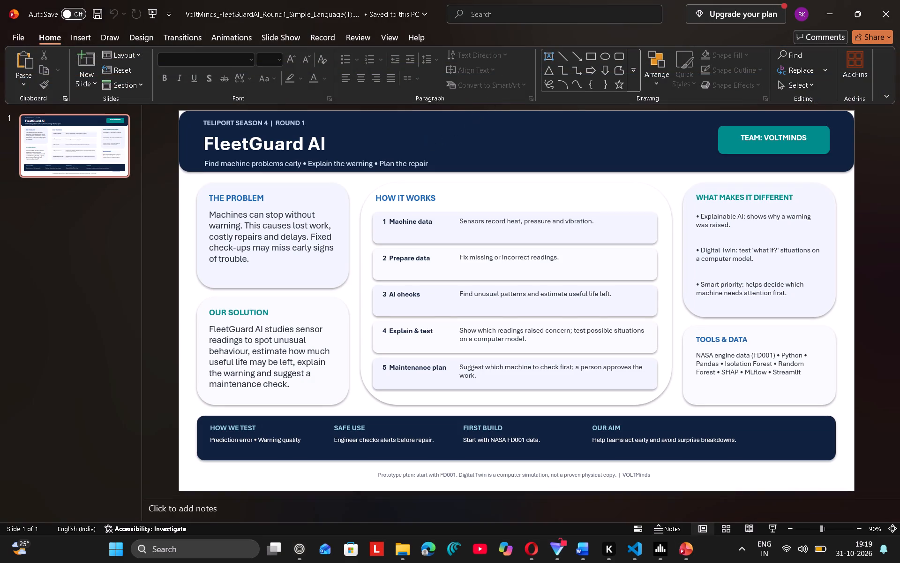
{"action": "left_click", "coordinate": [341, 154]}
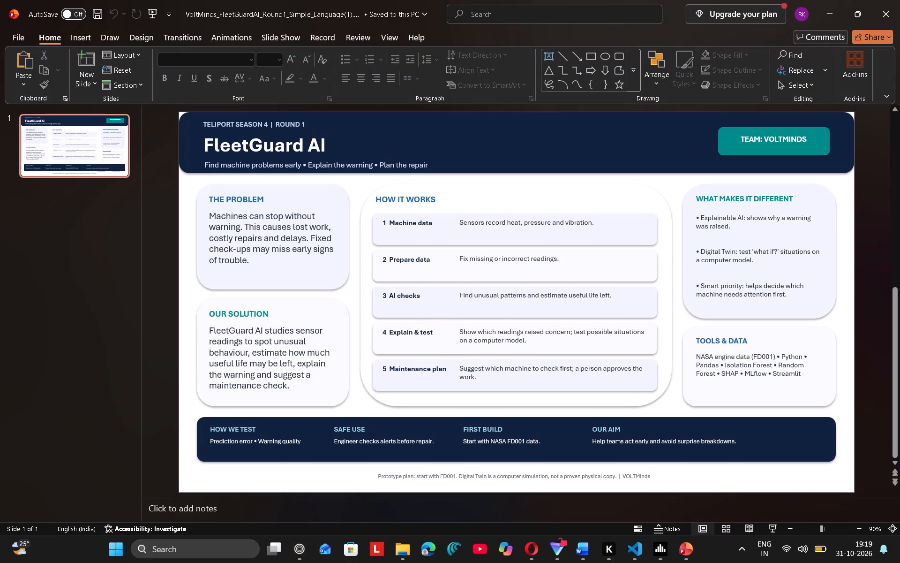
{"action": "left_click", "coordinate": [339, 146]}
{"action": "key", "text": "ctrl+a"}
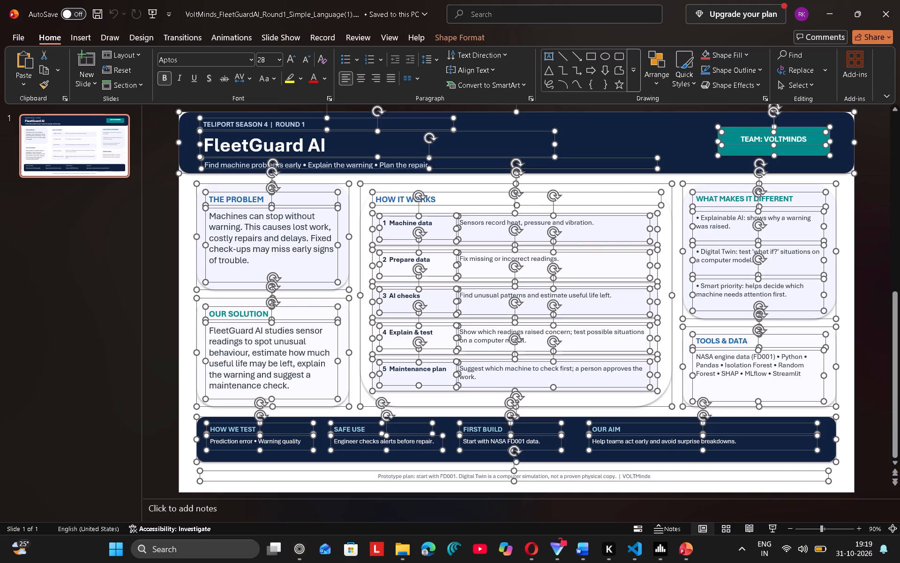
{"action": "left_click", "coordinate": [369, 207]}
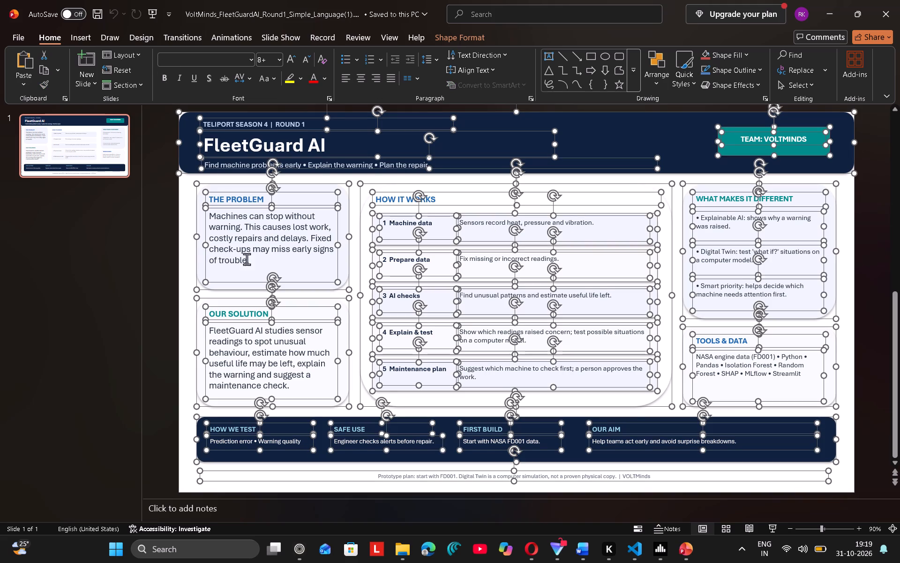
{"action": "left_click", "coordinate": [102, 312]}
Copy the "FleetGuard AI" title text box from the source slide's header.
{"action": "left_click", "coordinate": [247, 145]}
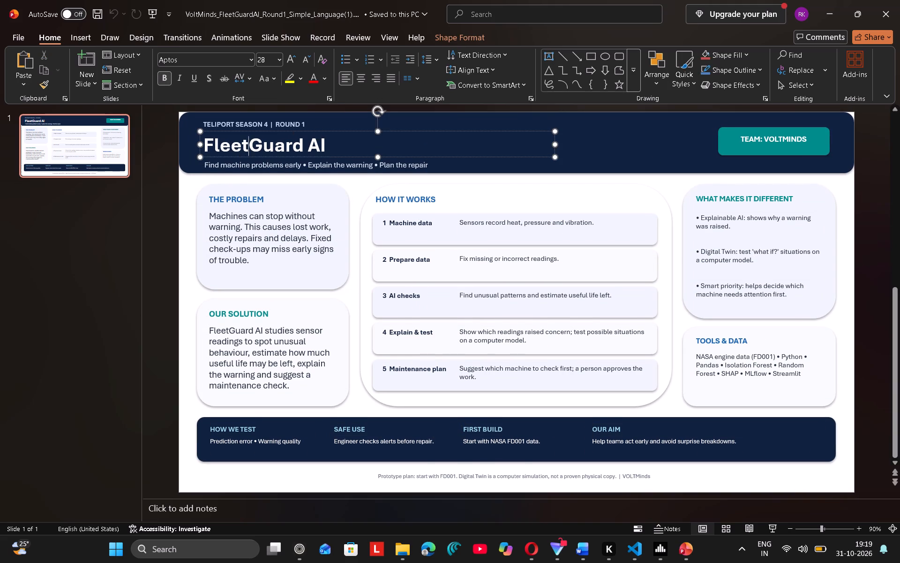
{"action": "left_click", "coordinate": [320, 127]}
{"action": "left_click", "coordinate": [322, 143]}
{"action": "left_click", "coordinate": [327, 135]}
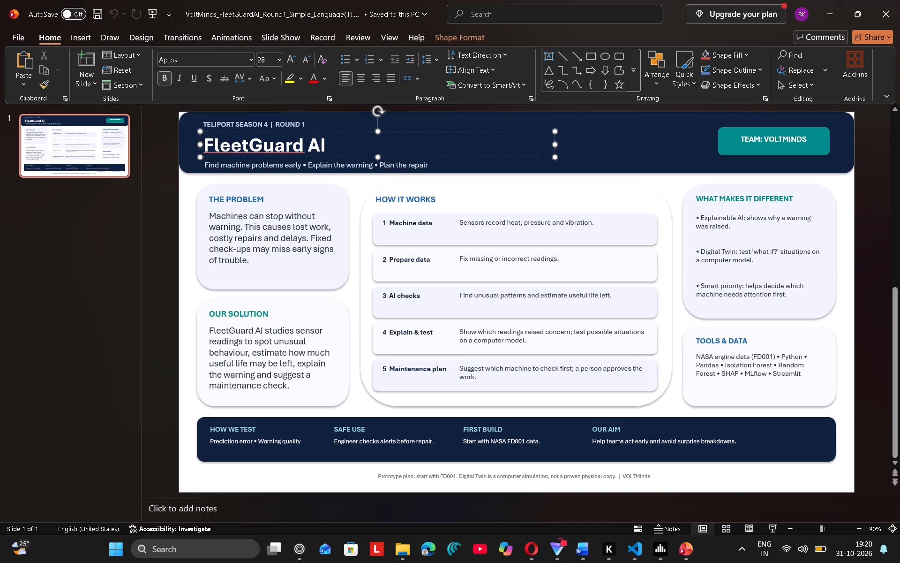
{"action": "key", "text": "ctrl+c"}
Return to the Teliport S4 submission template and delete the empty title and content placeholders on slide 2.
{"action": "key", "text": "alt+Tab"}
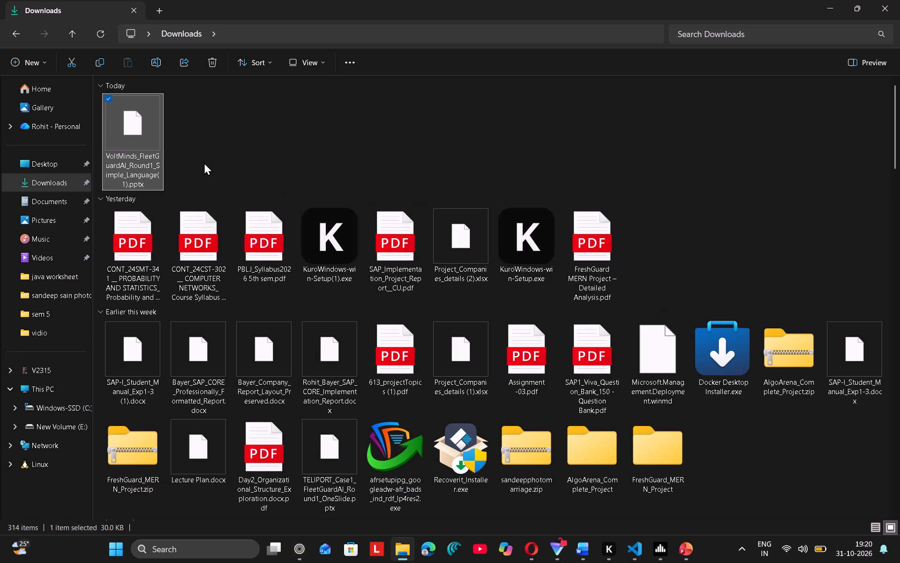
{"action": "key", "text": "alt+Tab"}
{"action": "key", "text": "alt+Tab"}
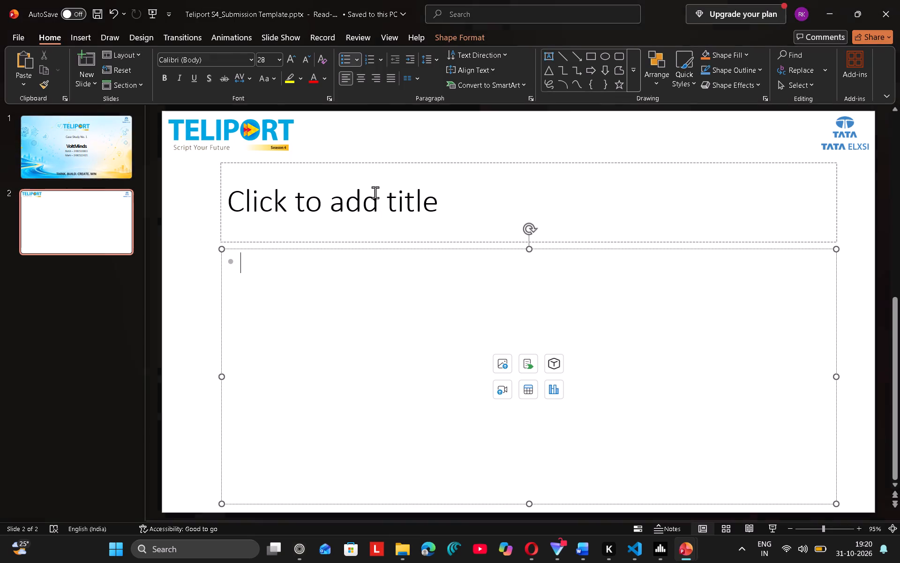
{"action": "left_click", "coordinate": [315, 194]}
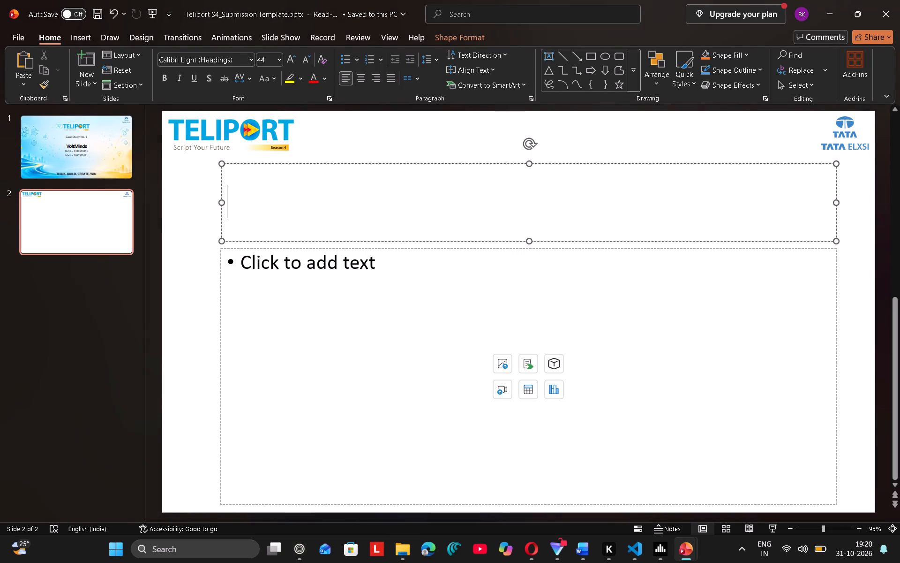
{"action": "left_click", "coordinate": [577, 160]}
{"action": "key", "text": "Delete"}
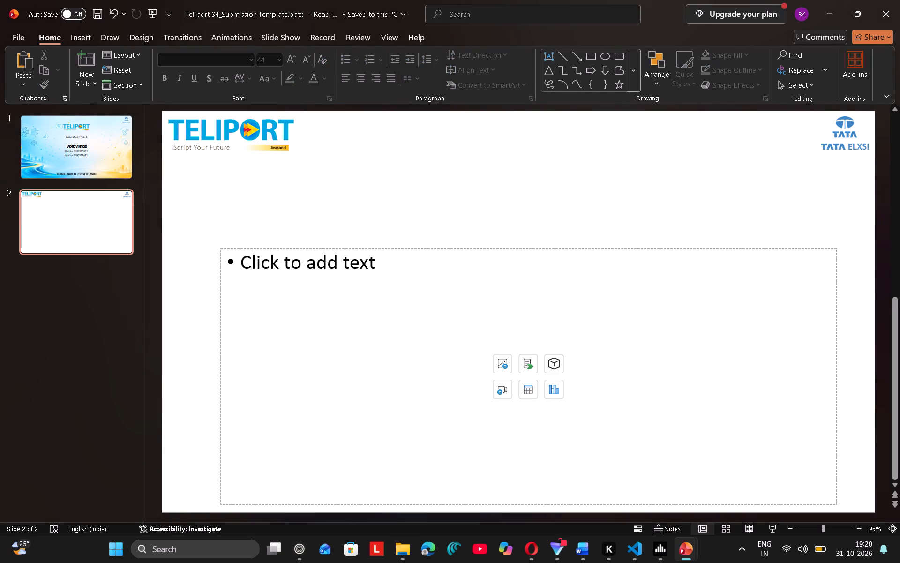
{"action": "left_click", "coordinate": [530, 251]}
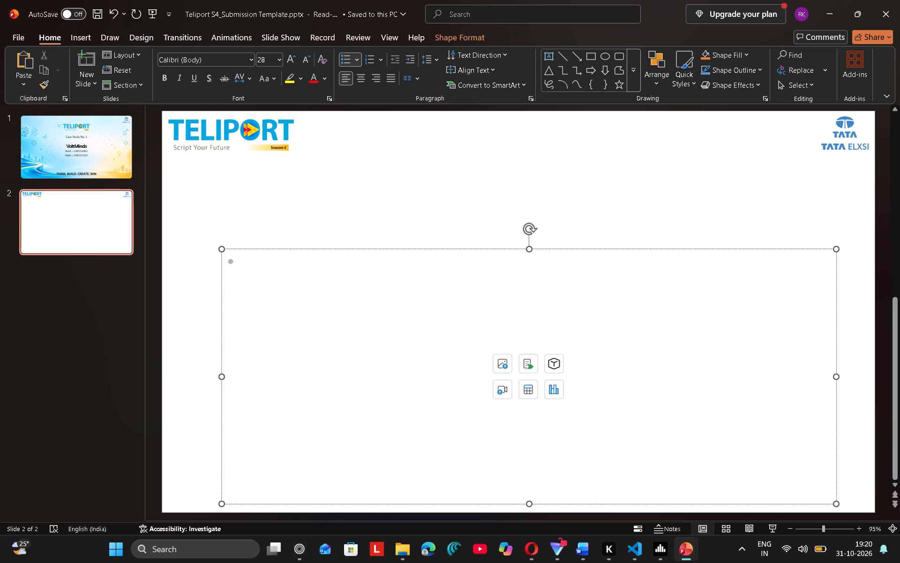
{"action": "left_click", "coordinate": [550, 247]}
{"action": "key", "text": "Delete"}
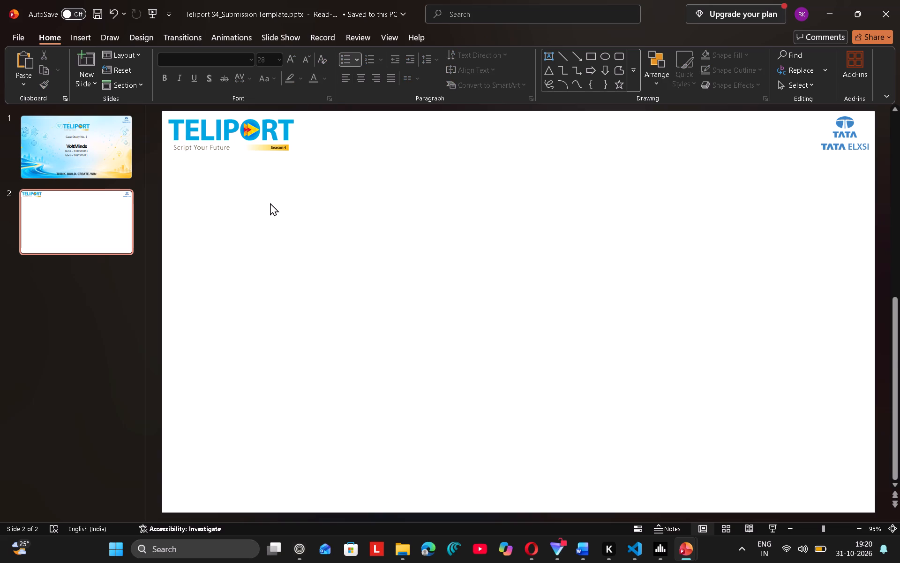
Paste the "FleetGuard AI" title box onto slide 2 and move it below the Teliport logo.
{"action": "key", "text": "ctrl+v"}
{"action": "left_click_drag", "start_coordinate": [336, 130], "coordinate": [343, 184]}
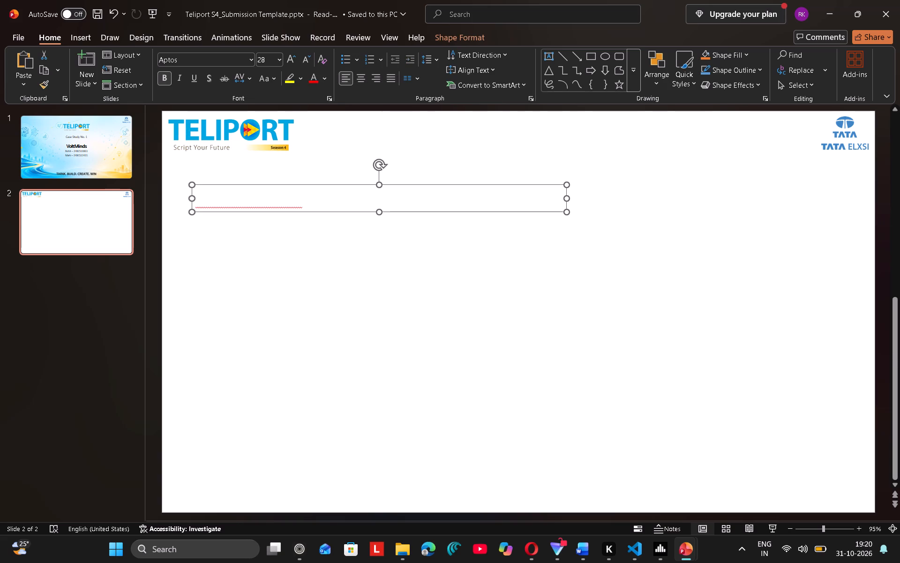
Change the font colour of all the text in the pasted title box to black.
{"action": "left_click", "coordinate": [313, 202]}
{"action": "key", "text": "ctrl+a"}
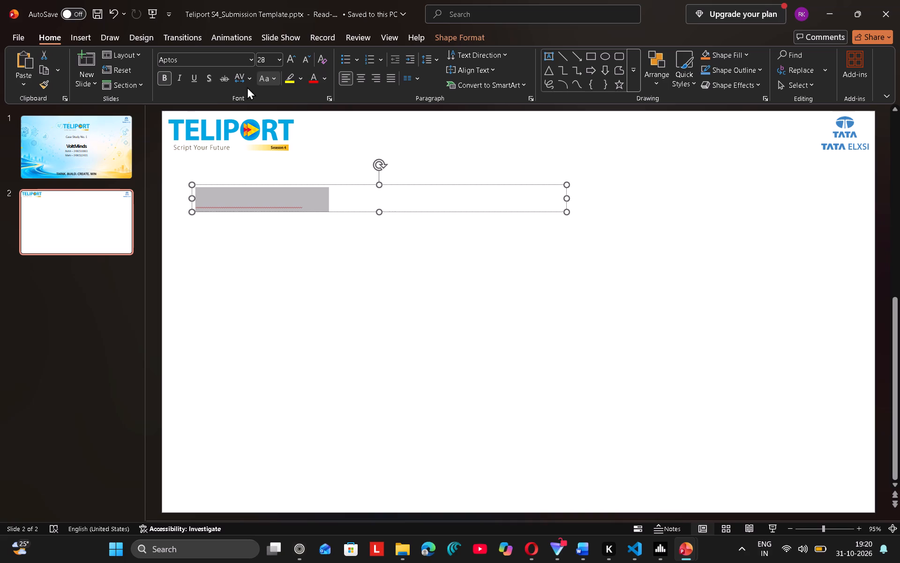
{"action": "left_click", "coordinate": [324, 79]}
{"action": "left_click", "coordinate": [332, 133]}
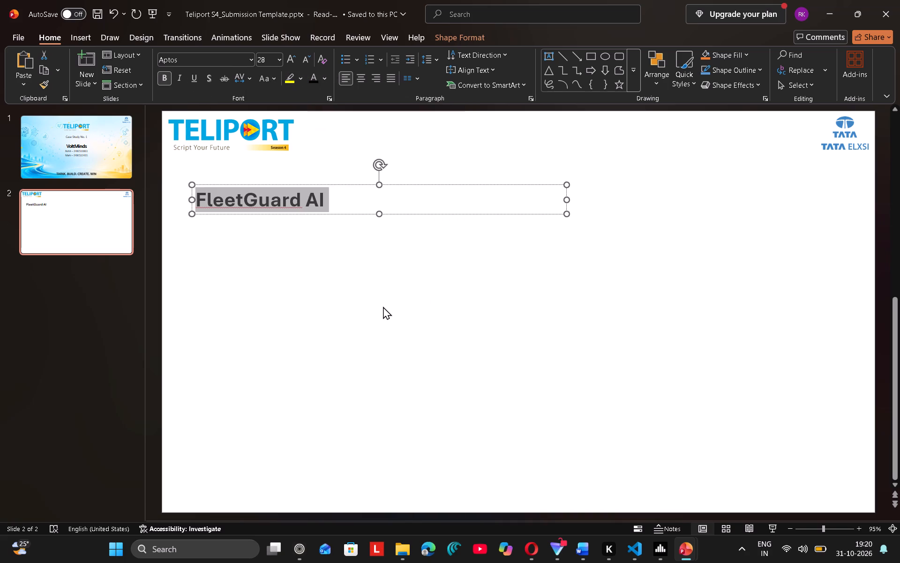
{"action": "left_click", "coordinate": [385, 312]}
Move the "FleetGuard AI" title box slightly up, closer to the Teliport logo.
{"action": "left_click", "coordinate": [329, 198]}
{"action": "left_click_drag", "start_coordinate": [353, 185], "coordinate": [352, 167]}
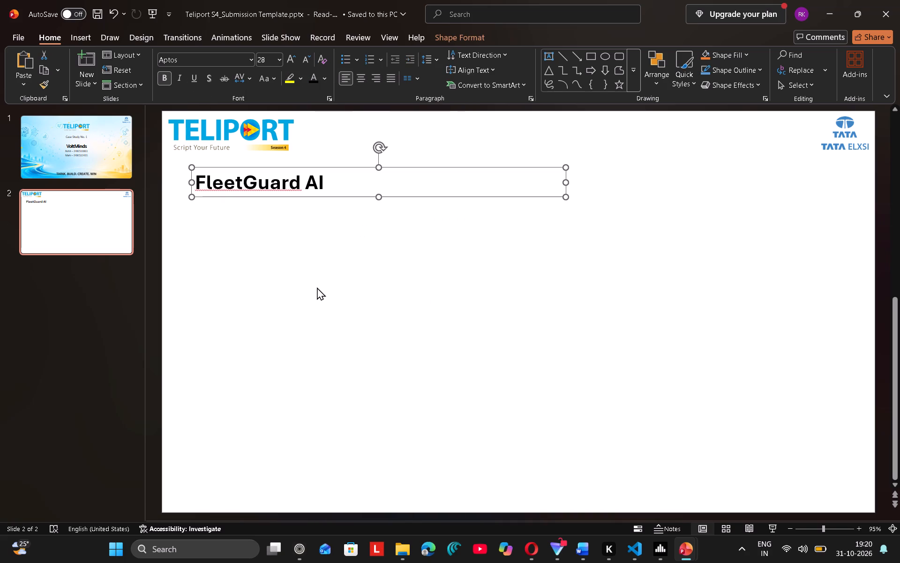
{"action": "left_click", "coordinate": [317, 287]}
Switch from the template back to the VoltMinds FleetGuardAI source presentation.
{"action": "key", "text": "alt+Tab"}
{"action": "key", "text": "alt+Tab"}
{"action": "key", "text": "alt+Tab"}
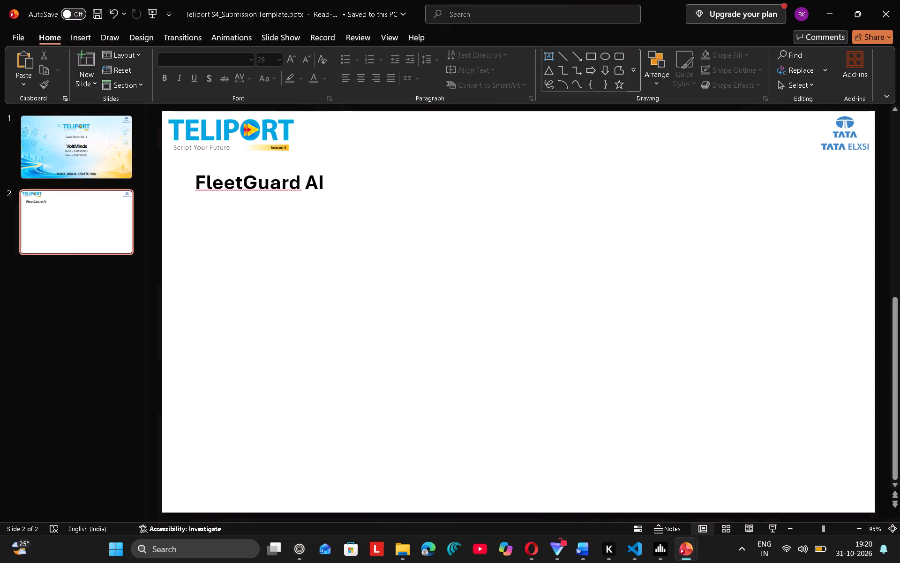
{"action": "key", "text": "alt+Tab"}
{"action": "key", "text": "alt+Tab"}
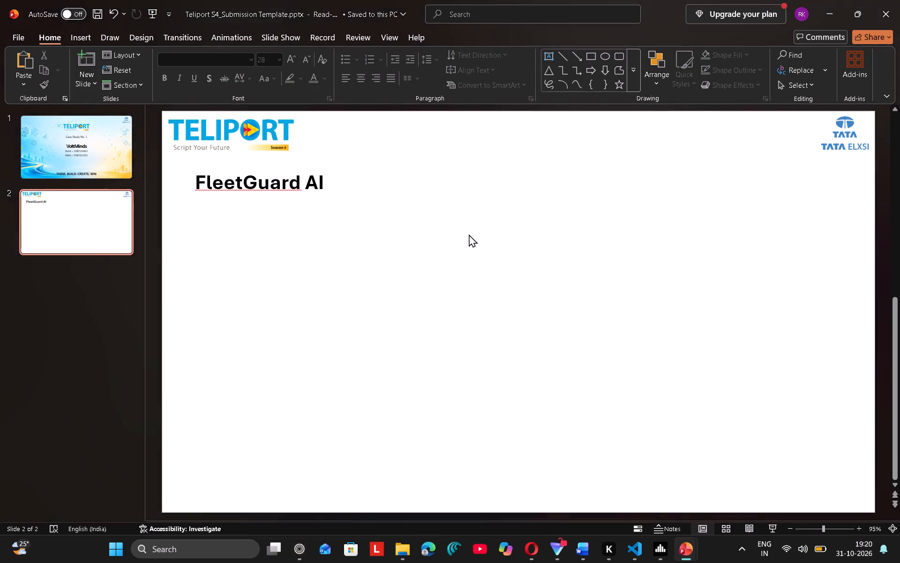
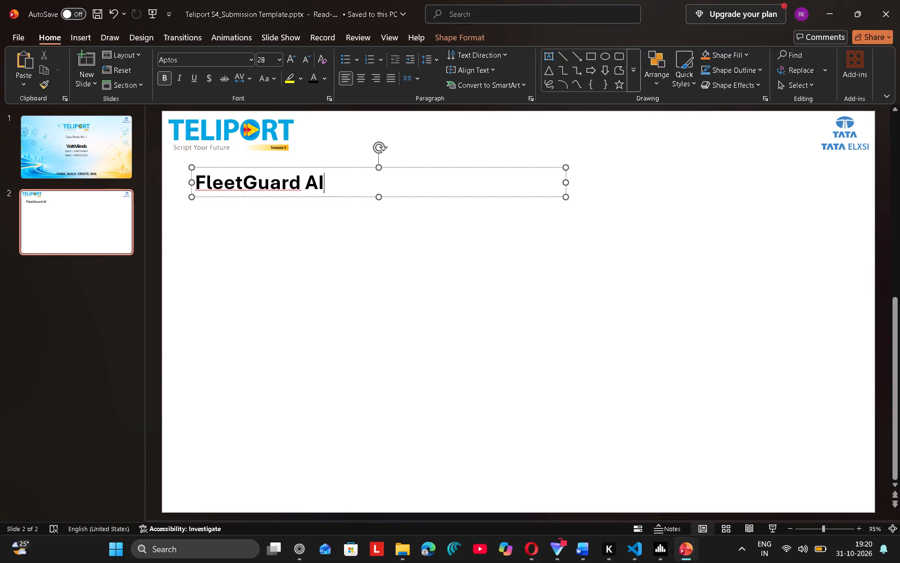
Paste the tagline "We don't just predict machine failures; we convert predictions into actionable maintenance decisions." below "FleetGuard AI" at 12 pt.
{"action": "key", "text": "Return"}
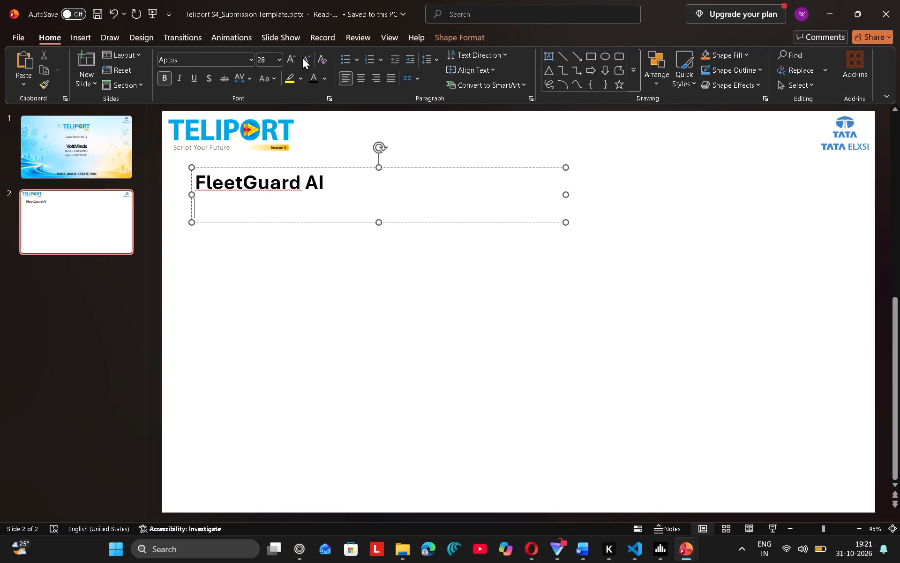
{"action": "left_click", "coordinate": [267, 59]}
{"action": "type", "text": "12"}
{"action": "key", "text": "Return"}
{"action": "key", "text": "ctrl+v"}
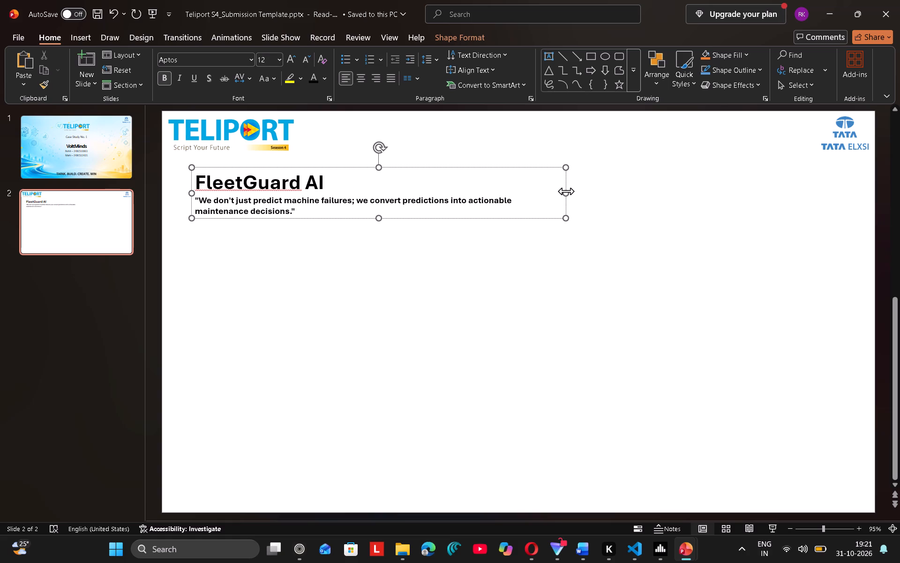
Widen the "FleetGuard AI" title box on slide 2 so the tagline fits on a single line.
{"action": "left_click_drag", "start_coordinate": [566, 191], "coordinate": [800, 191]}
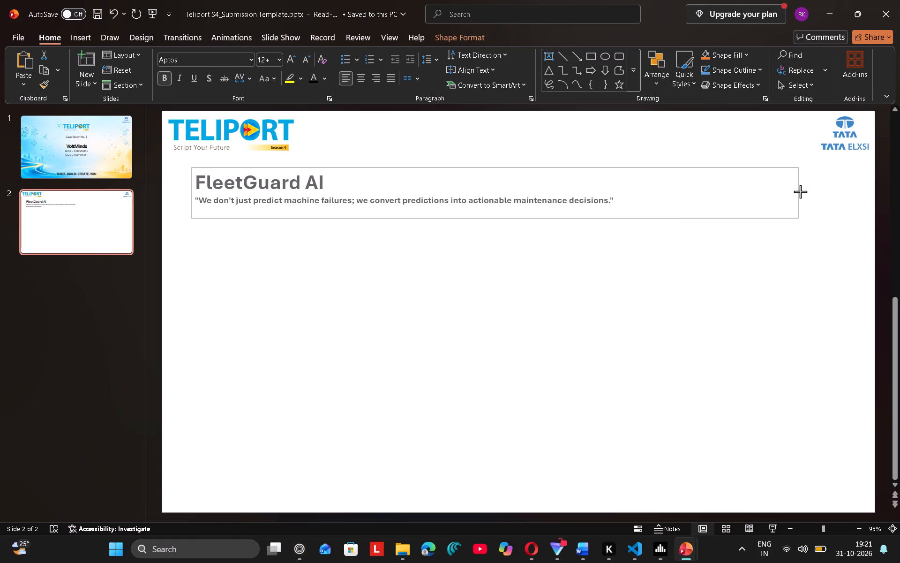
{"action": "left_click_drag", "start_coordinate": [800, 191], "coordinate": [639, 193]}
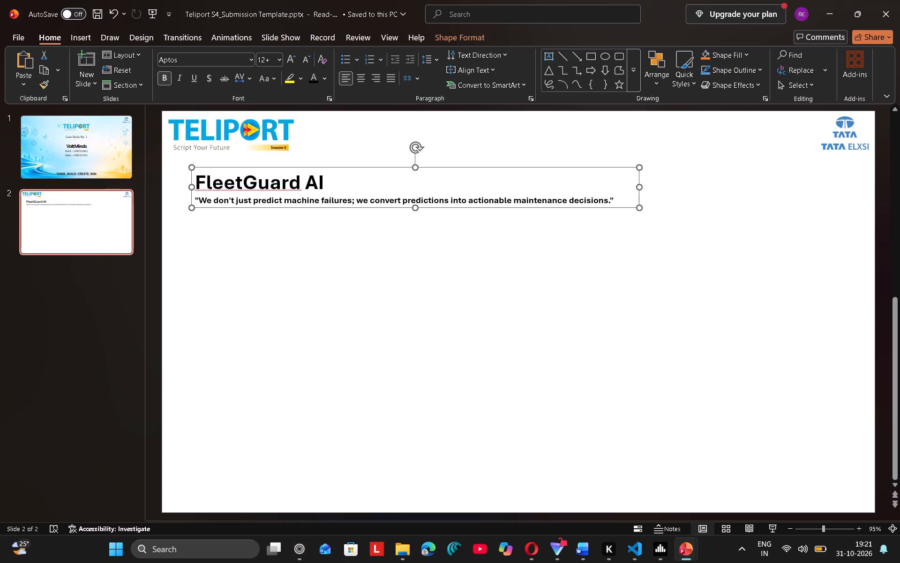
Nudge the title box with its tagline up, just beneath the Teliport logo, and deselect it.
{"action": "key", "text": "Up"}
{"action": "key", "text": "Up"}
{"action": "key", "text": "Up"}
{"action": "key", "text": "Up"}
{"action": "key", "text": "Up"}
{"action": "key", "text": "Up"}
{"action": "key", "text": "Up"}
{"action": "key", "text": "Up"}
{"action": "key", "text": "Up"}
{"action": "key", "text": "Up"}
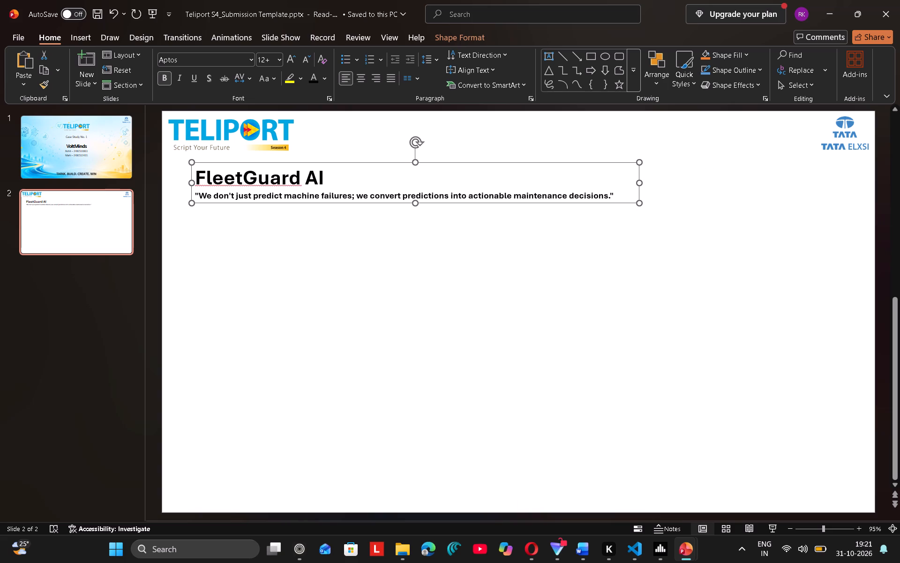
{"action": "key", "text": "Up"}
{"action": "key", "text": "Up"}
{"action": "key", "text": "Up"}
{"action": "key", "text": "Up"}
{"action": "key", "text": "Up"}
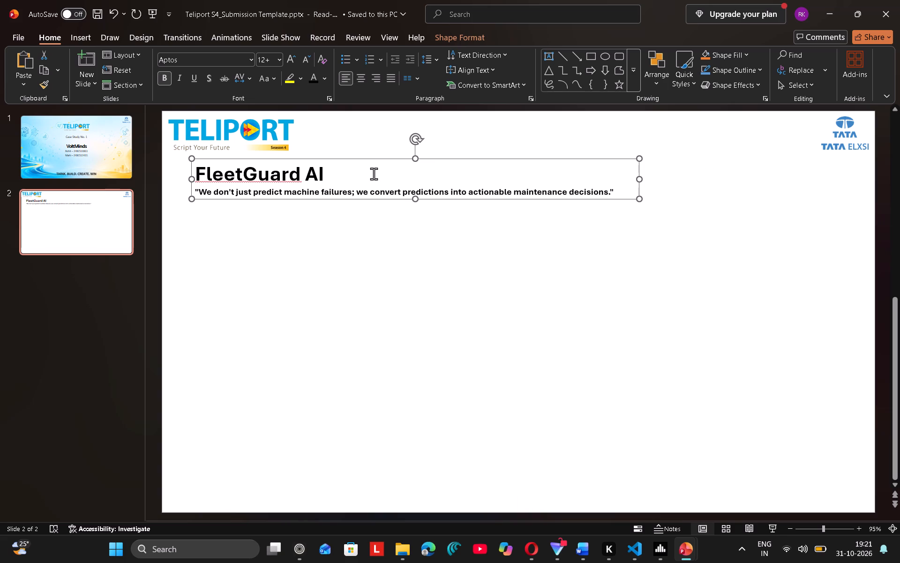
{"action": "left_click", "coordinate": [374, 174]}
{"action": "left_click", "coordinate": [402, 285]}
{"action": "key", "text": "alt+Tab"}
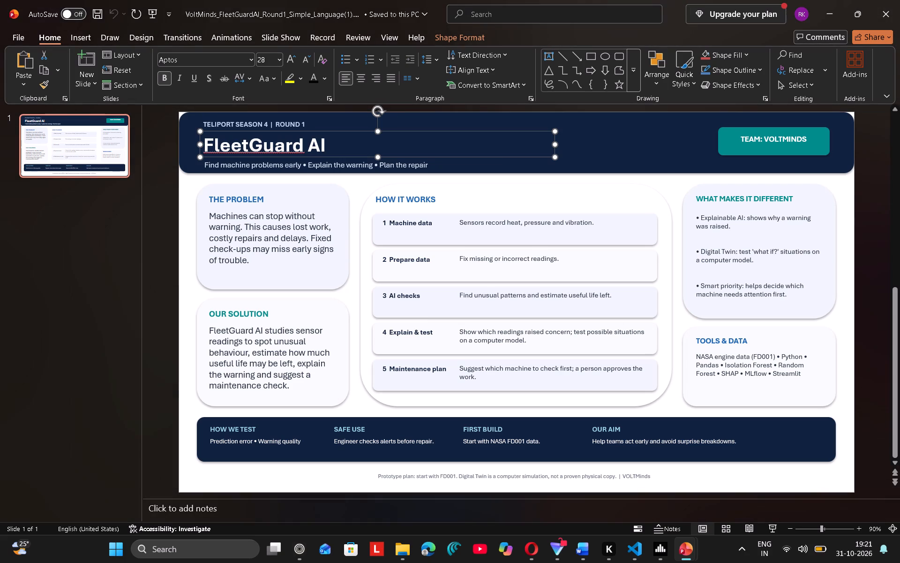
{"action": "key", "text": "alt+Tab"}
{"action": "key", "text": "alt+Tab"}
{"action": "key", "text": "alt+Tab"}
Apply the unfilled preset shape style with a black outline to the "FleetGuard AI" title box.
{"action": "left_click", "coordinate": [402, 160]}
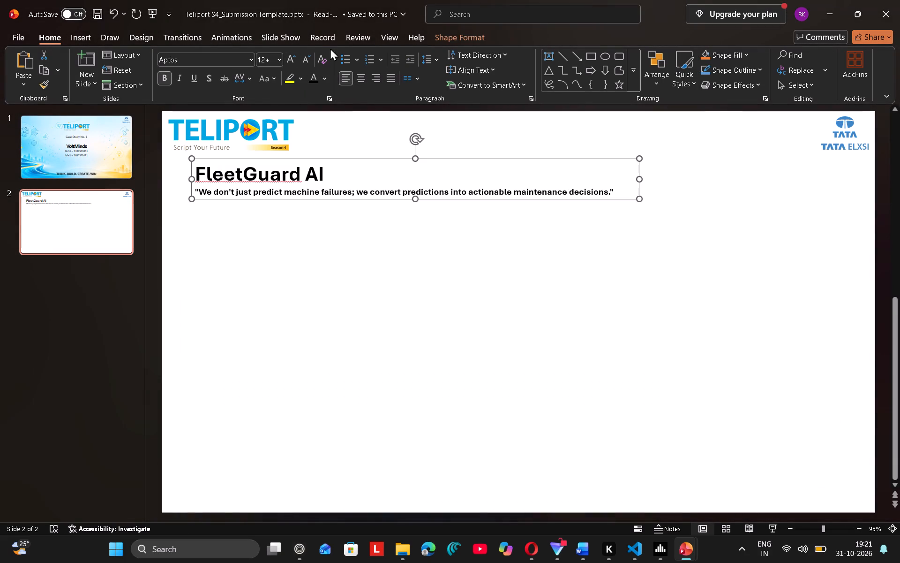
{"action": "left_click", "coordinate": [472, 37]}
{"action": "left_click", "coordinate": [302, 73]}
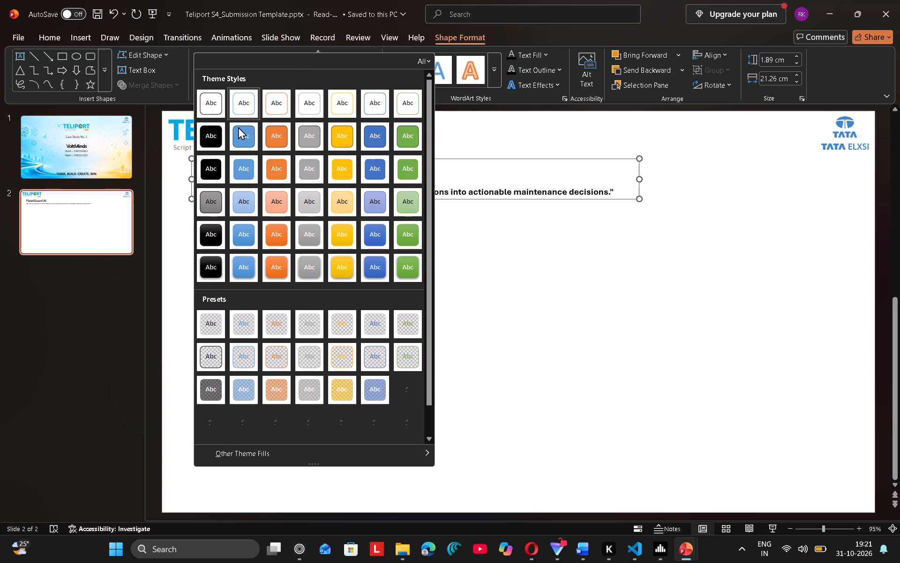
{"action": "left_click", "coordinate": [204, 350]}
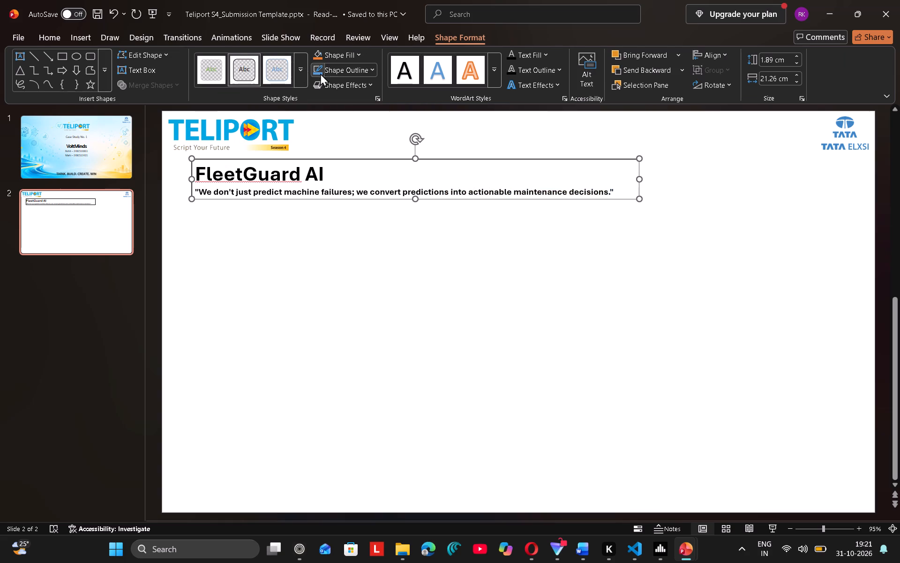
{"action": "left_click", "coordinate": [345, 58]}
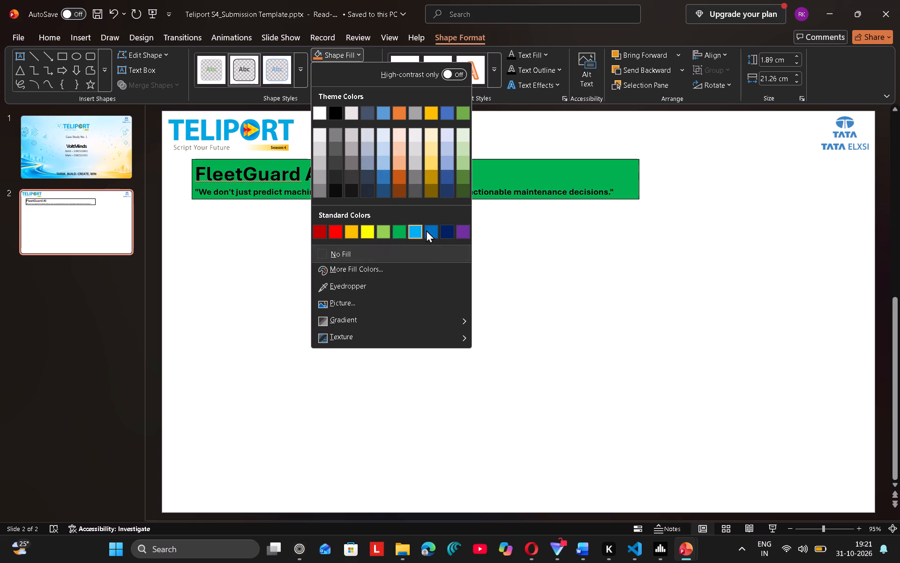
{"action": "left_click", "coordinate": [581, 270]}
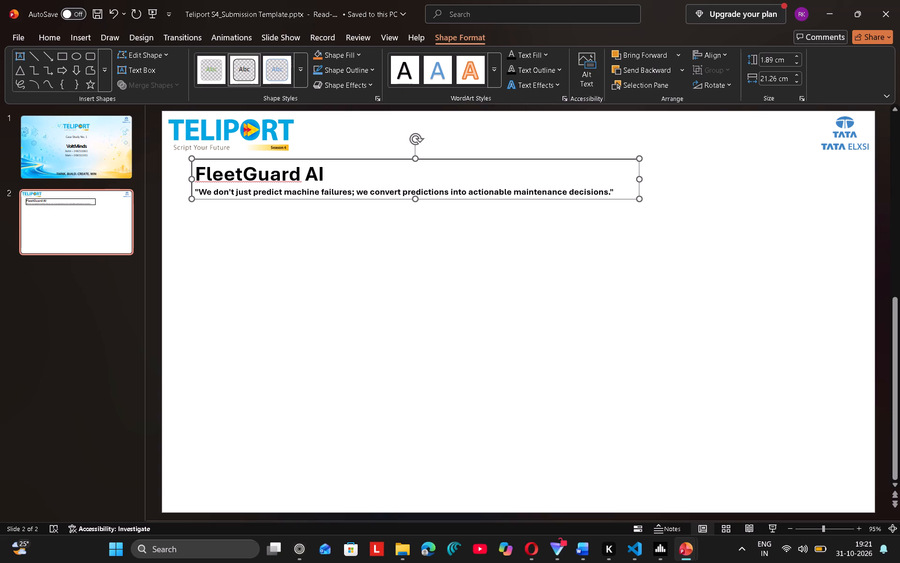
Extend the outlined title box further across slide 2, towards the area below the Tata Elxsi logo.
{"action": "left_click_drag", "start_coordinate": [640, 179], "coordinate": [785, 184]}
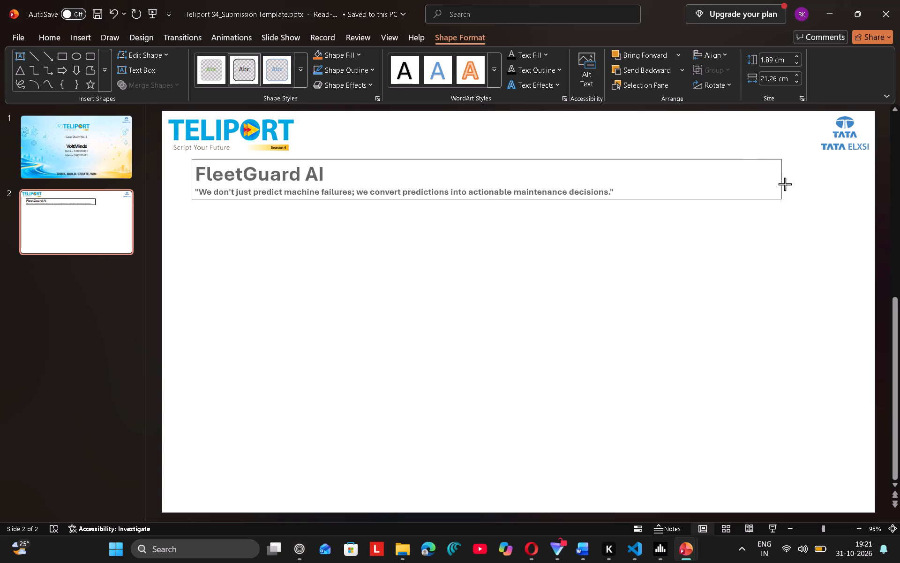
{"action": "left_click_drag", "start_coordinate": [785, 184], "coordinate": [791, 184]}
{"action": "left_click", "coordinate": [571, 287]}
Undo the slide 2 edits back to its empty title and content placeholders, keeping the team details on slide 1.
{"action": "key", "text": "ctrl+z"}
{"action": "key", "text": "ctrl+z"}
{"action": "key", "text": "ctrl+z"}
{"action": "key", "text": "ctrl+z"}
{"action": "key", "text": "ctrl+z"}
{"action": "key", "text": "ctrl+z"}
{"action": "key", "text": "ctrl+z"}
{"action": "key", "text": "ctrl+z"}
{"action": "key", "text": "ctrl+z"}
{"action": "key", "text": "ctrl+z"}
{"action": "key", "text": "ctrl+z"}
{"action": "key", "text": "ctrl+z"}
{"action": "key", "text": "ctrl+z"}
{"action": "key", "text": "ctrl+z"}
{"action": "key", "text": "ctrl+z"}
{"action": "key", "text": "ctrl+z"}
{"action": "key", "text": "ctrl+z"}
{"action": "key", "text": "ctrl+z"}
{"action": "key", "text": "ctrl+z"}
{"action": "key", "text": "ctrl+z"}
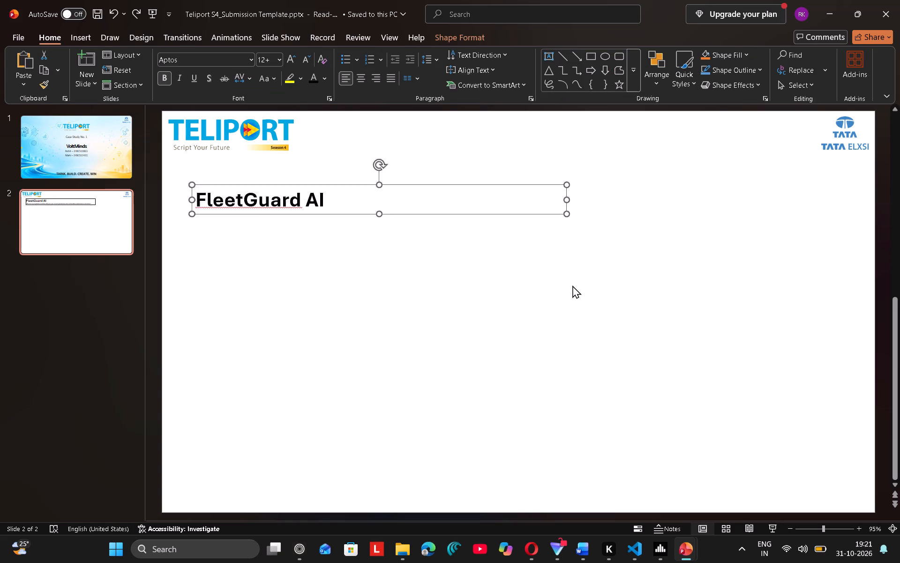
{"action": "key", "text": "ctrl+y"}
{"action": "key", "text": "ctrl+y"}
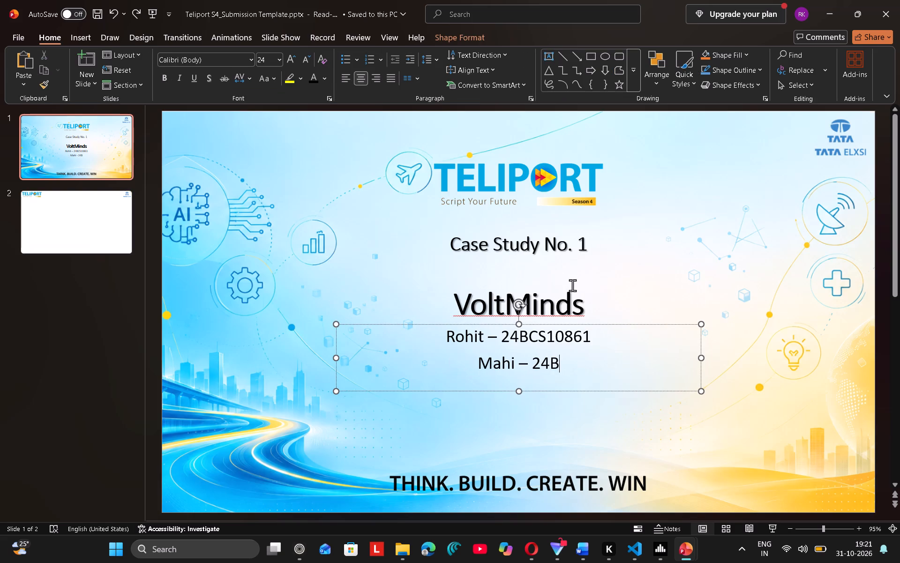
{"action": "key", "text": "ctrl+y"}
{"action": "key", "text": "ctrl+y"}
{"action": "key", "text": "ctrl+y"}
{"action": "key", "text": "ctrl+y"}
{"action": "key", "text": "ctrl+y"}
{"action": "key", "text": "ctrl+y"}
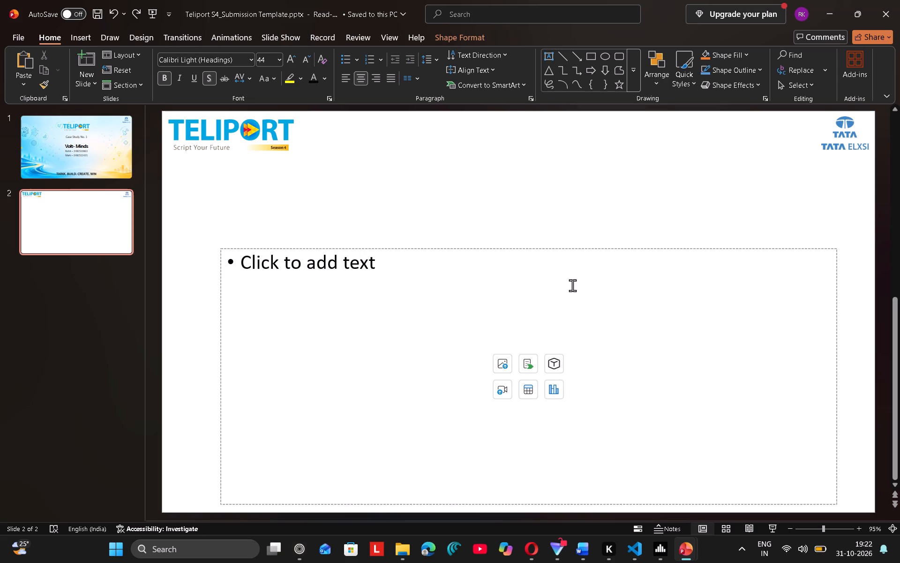
{"action": "key", "text": "ctrl+y"}
{"action": "key", "text": "ctrl+y"}
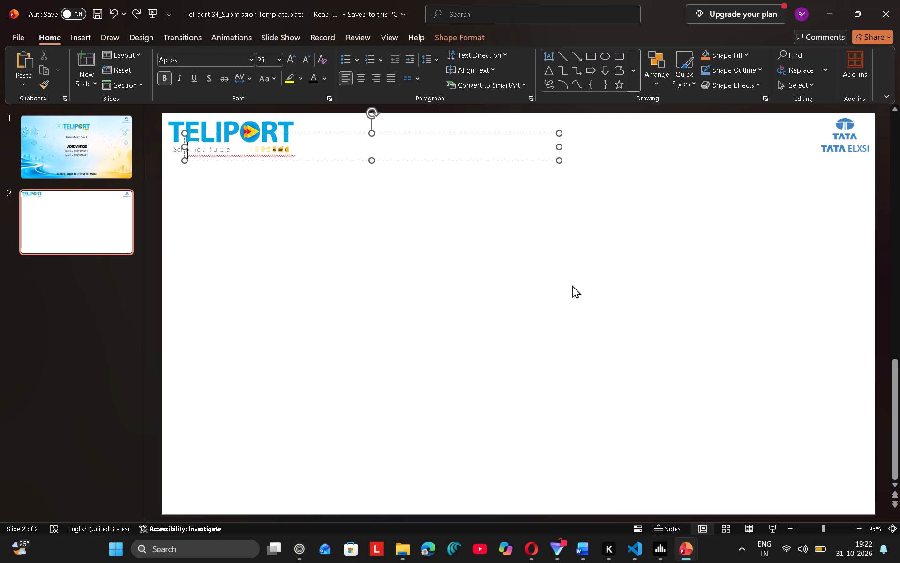
{"action": "key", "text": "ctrl+z"}
{"action": "key", "text": "ctrl+z"}
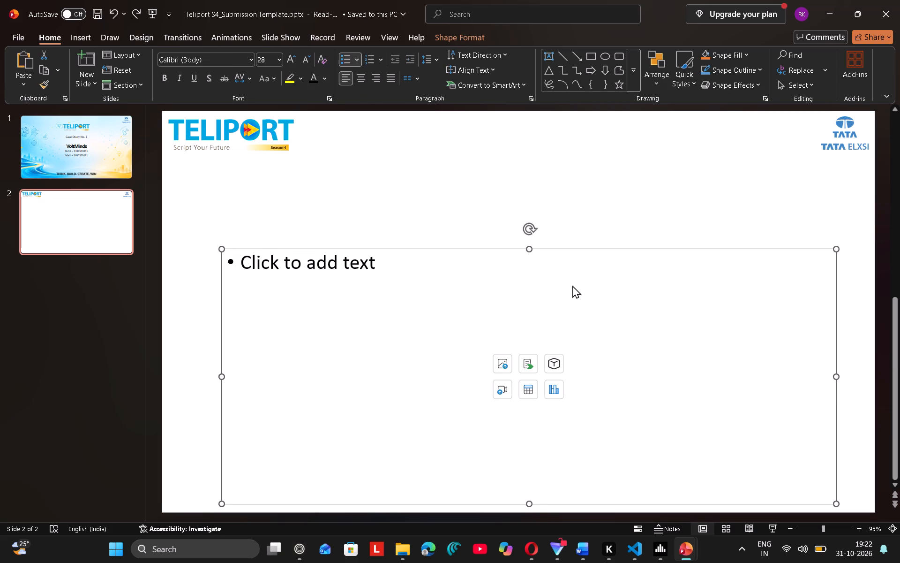
{"action": "key", "text": "ctrl+z"}
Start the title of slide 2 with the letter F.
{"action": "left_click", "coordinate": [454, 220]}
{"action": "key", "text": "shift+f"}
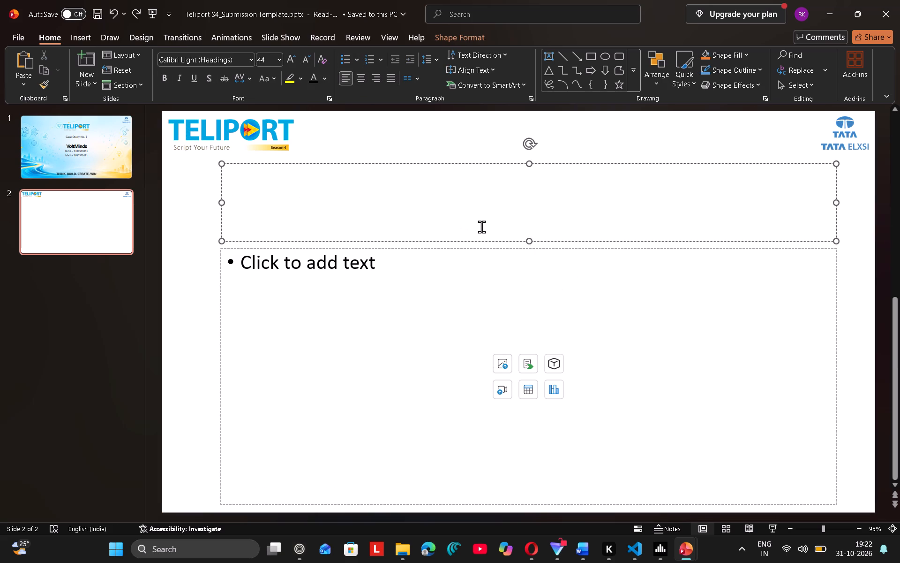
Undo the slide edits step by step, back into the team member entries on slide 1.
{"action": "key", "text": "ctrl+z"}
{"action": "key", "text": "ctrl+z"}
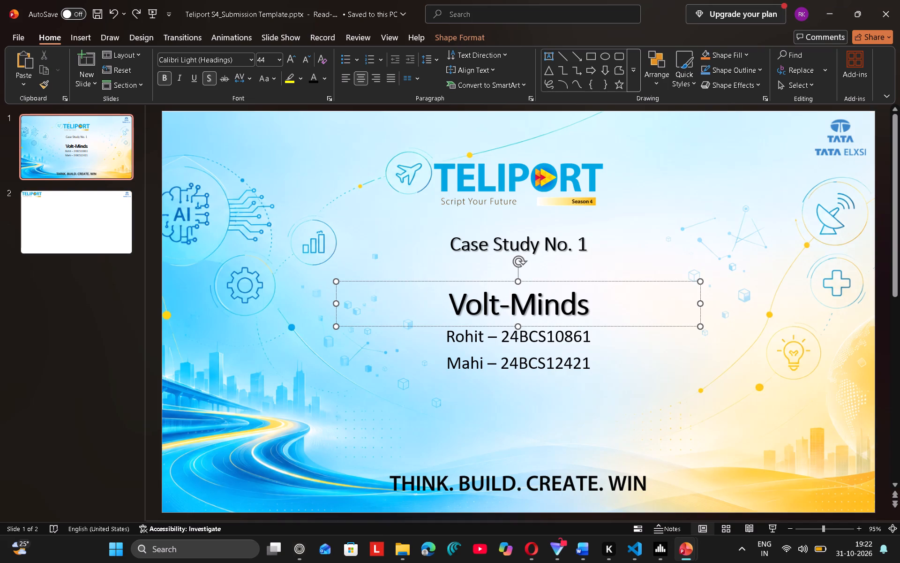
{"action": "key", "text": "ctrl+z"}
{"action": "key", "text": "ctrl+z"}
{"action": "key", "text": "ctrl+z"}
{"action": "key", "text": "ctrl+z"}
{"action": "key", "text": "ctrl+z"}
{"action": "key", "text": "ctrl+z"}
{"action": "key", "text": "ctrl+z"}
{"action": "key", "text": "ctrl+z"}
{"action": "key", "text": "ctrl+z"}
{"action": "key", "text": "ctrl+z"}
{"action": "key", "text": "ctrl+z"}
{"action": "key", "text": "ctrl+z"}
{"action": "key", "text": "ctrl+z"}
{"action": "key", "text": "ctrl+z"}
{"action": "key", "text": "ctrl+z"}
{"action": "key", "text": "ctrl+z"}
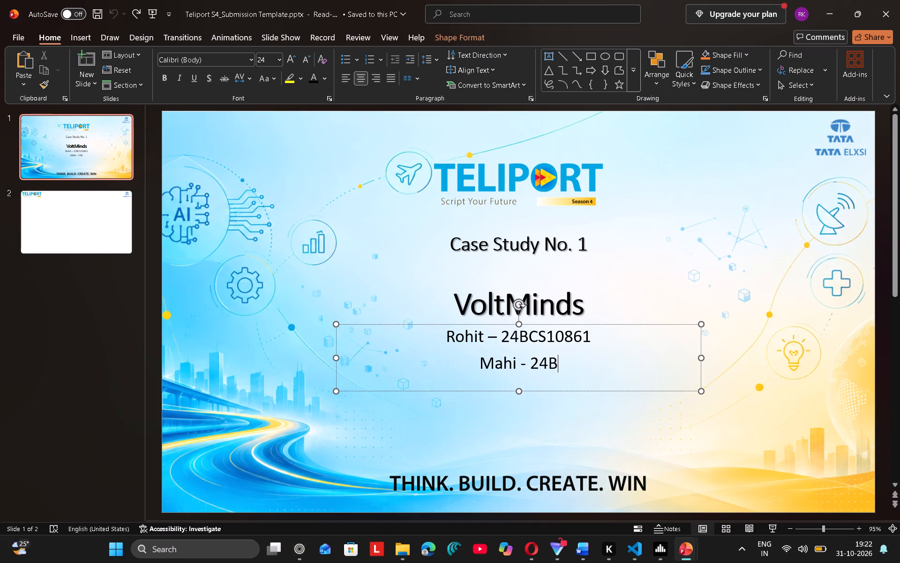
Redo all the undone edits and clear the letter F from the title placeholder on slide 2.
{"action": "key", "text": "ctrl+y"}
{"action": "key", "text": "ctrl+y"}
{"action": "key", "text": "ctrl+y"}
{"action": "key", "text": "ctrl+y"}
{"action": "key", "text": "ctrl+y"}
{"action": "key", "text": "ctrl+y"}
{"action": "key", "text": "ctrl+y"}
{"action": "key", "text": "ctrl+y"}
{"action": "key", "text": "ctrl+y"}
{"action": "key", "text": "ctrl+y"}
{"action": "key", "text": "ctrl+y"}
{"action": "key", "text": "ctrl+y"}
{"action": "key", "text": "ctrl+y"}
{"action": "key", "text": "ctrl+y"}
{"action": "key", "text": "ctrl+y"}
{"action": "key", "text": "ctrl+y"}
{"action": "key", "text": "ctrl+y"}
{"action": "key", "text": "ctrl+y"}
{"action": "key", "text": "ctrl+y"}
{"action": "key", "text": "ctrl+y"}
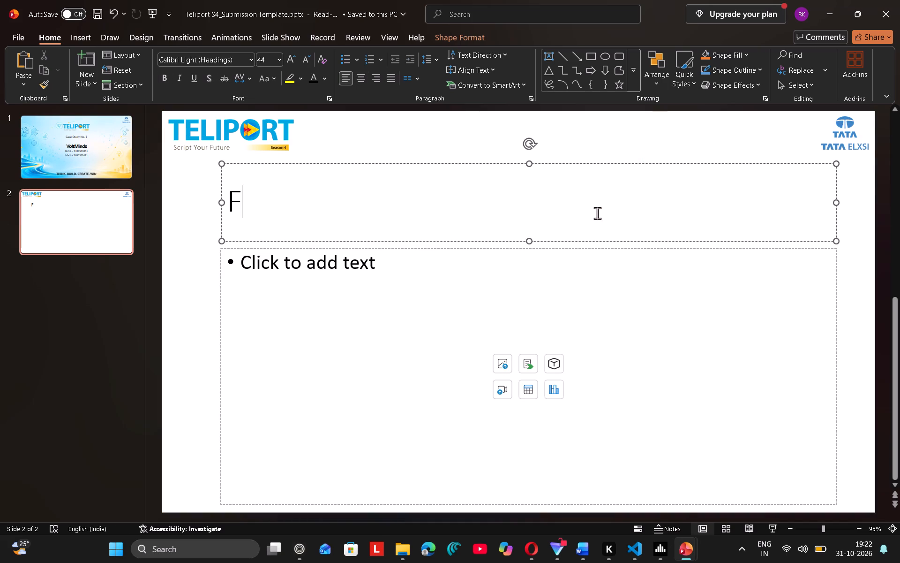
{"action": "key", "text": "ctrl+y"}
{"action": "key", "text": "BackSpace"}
Delete both the empty title placeholder and the content placeholder from slide 2.
{"action": "left_click", "coordinate": [563, 250]}
{"action": "left_click", "coordinate": [563, 242], "text": "shift"}
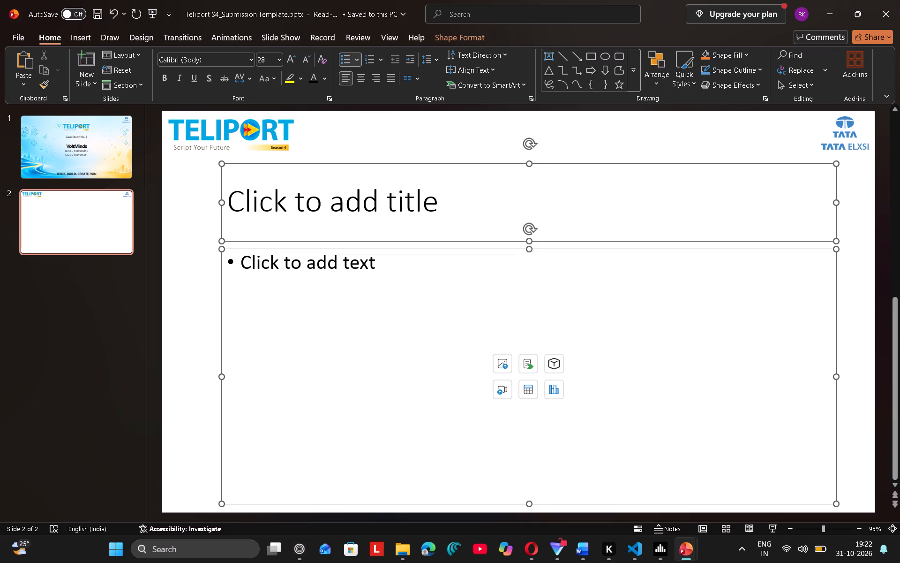
{"action": "key", "text": "Delete"}
Switch from the template to the VoltMinds FleetGuardAI source presentation.
{"action": "key", "text": "alt+Tab"}
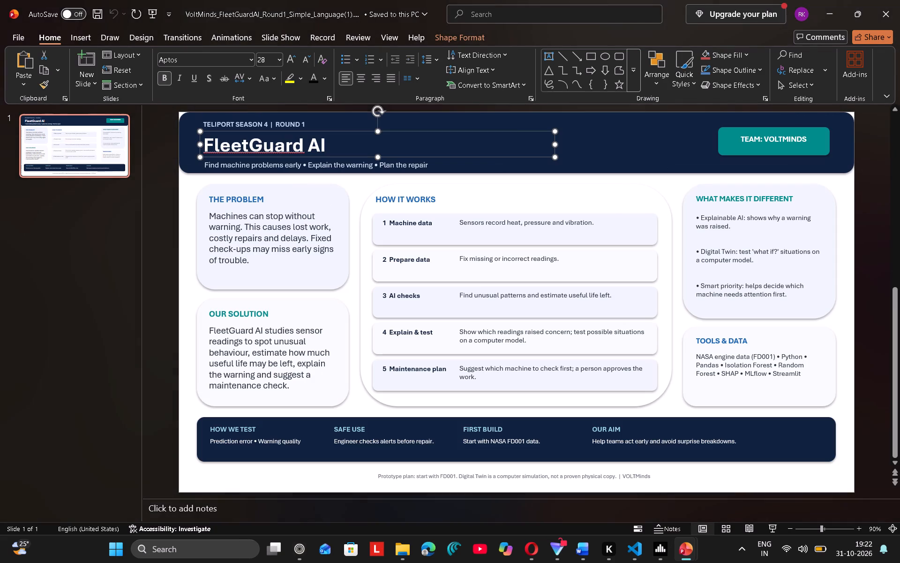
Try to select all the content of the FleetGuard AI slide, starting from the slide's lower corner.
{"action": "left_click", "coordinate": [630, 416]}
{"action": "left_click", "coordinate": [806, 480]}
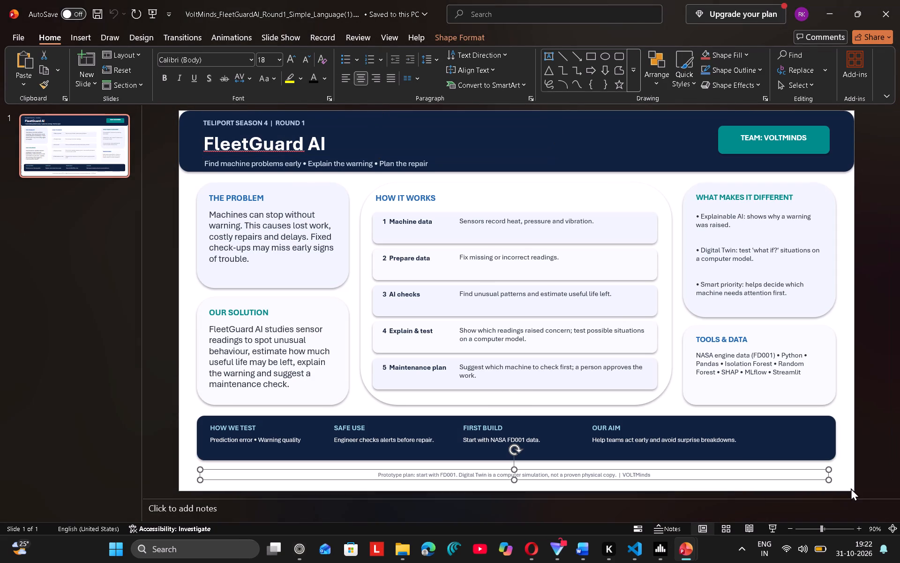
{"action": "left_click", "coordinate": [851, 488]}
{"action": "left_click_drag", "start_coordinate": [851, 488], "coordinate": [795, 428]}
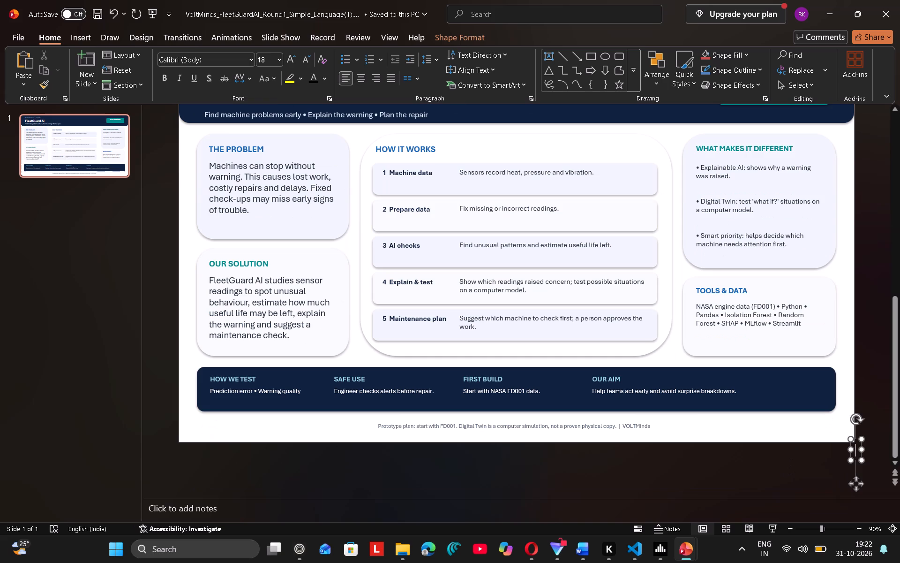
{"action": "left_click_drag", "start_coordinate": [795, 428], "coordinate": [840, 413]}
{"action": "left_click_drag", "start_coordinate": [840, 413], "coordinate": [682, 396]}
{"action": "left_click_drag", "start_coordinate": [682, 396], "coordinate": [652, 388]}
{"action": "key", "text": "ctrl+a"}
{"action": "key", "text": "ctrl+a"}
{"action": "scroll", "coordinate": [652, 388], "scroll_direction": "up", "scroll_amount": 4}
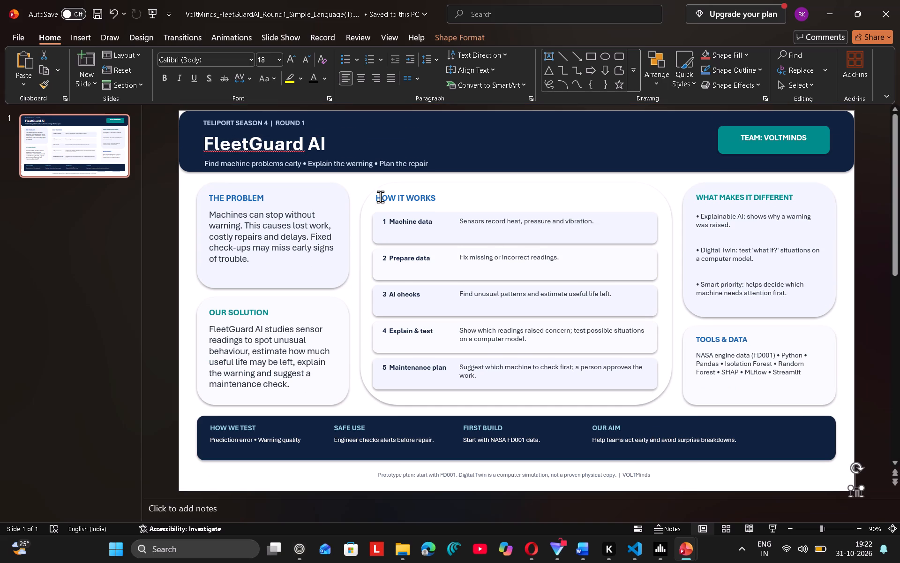
Copy all objects of the FleetGuard AI slide except the round label, TEAM: VOLTMINDS text, tagline and prototype footer note.
{"action": "left_click", "coordinate": [390, 172]}
{"action": "left_click", "coordinate": [391, 160]}
{"action": "left_click", "coordinate": [465, 272]}
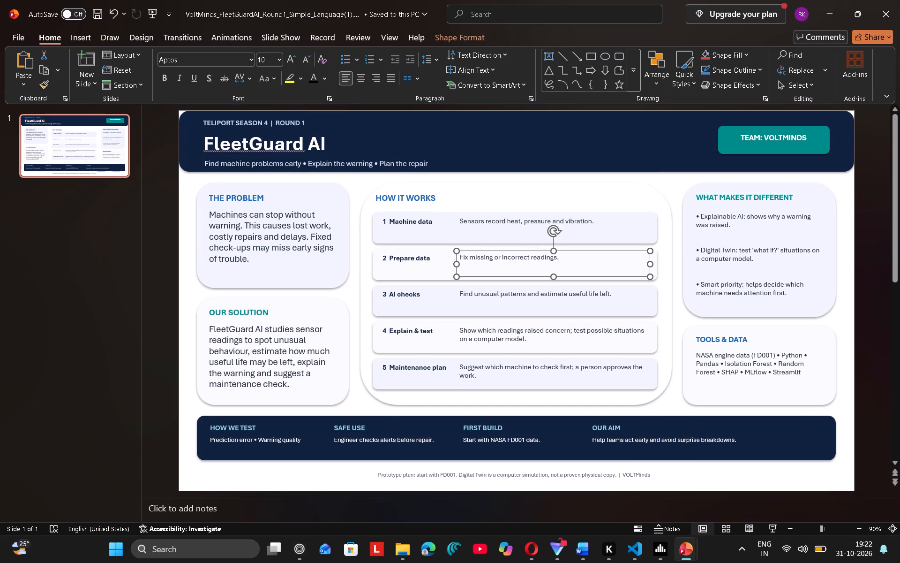
{"action": "key", "text": "ctrl+a"}
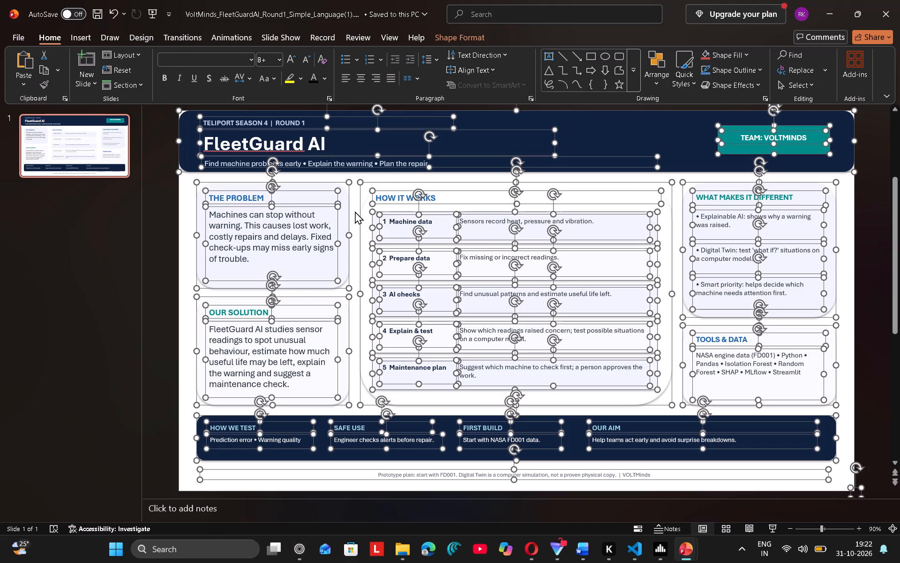
{"action": "key", "text": "ctrl+c"}
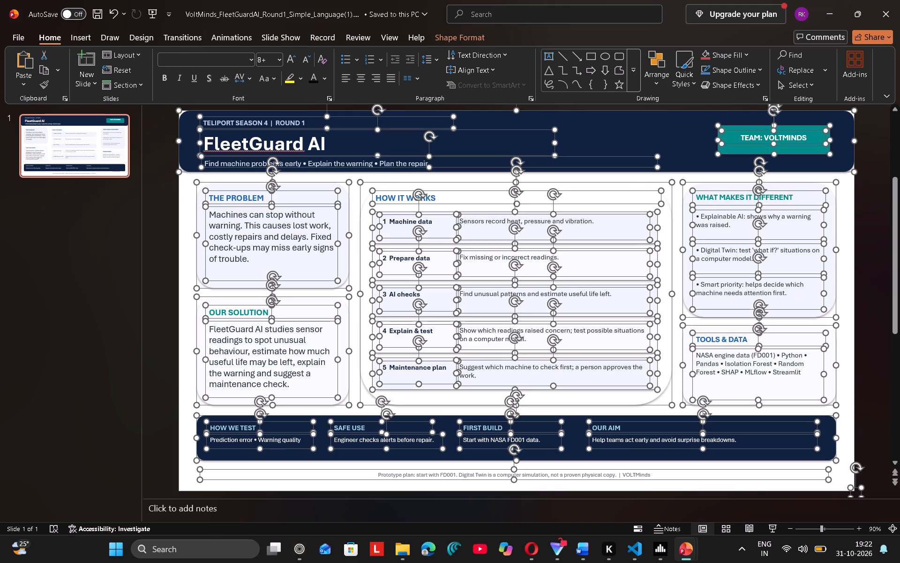
{"action": "left_click", "coordinate": [352, 116], "text": "ctrl"}
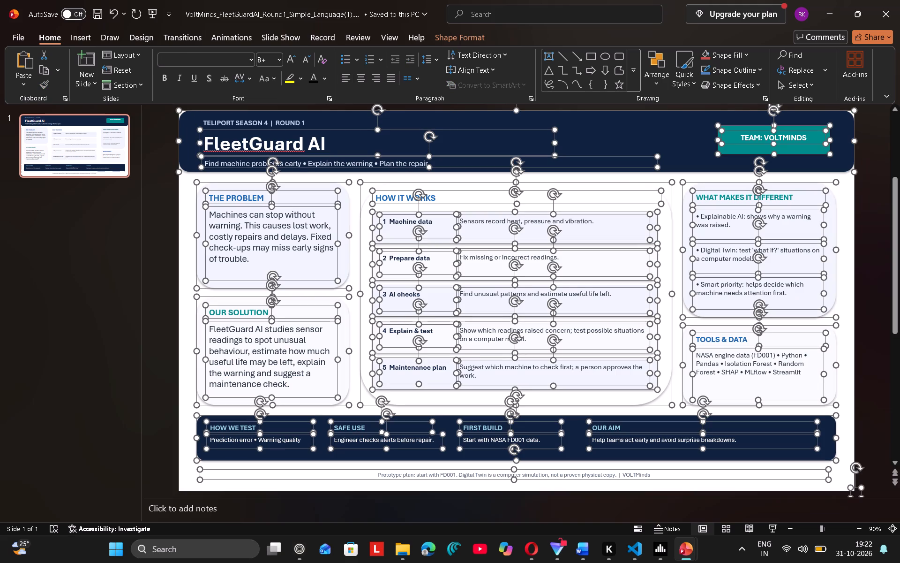
{"action": "left_click", "coordinate": [730, 132], "text": "ctrl"}
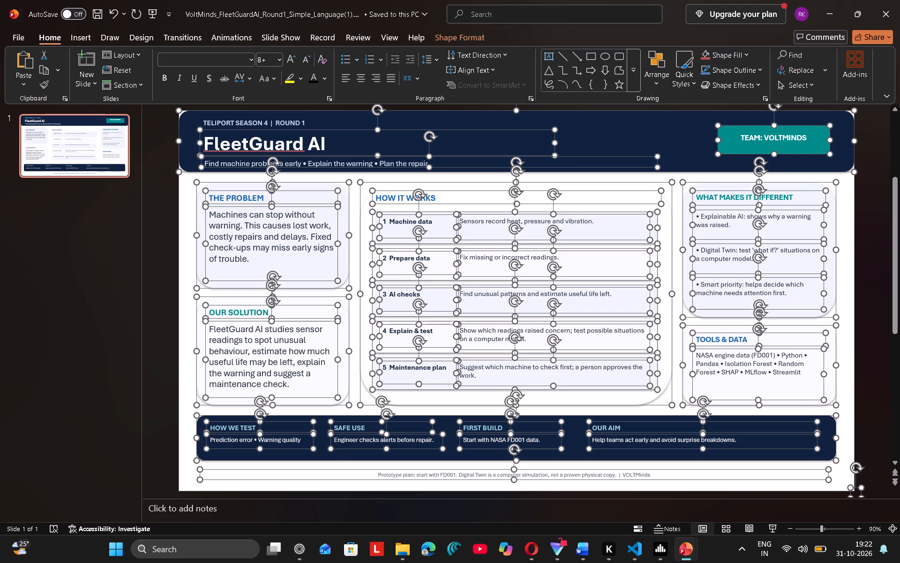
{"action": "left_click", "coordinate": [583, 158], "text": "ctrl"}
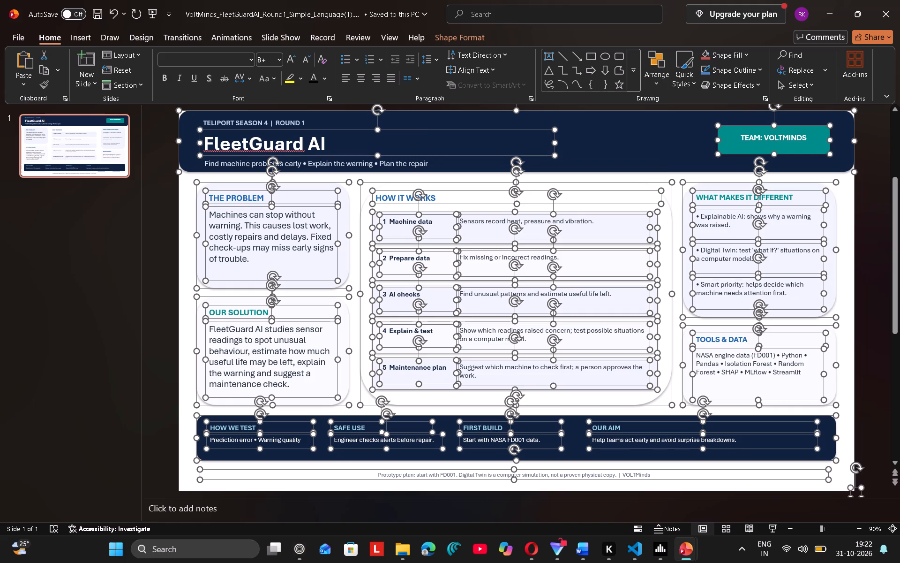
{"action": "left_click", "coordinate": [662, 470], "text": "ctrl"}
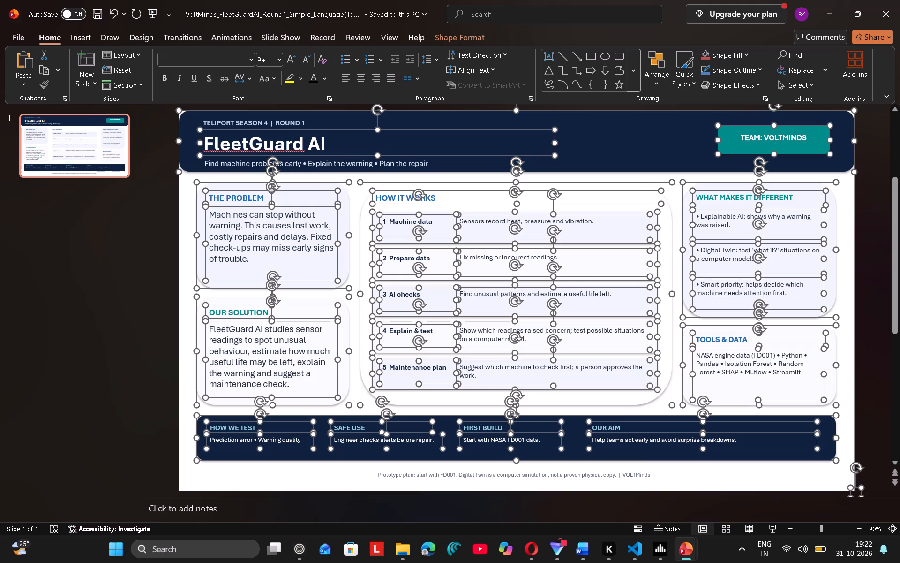
{"action": "key", "text": "ctrl+c"}
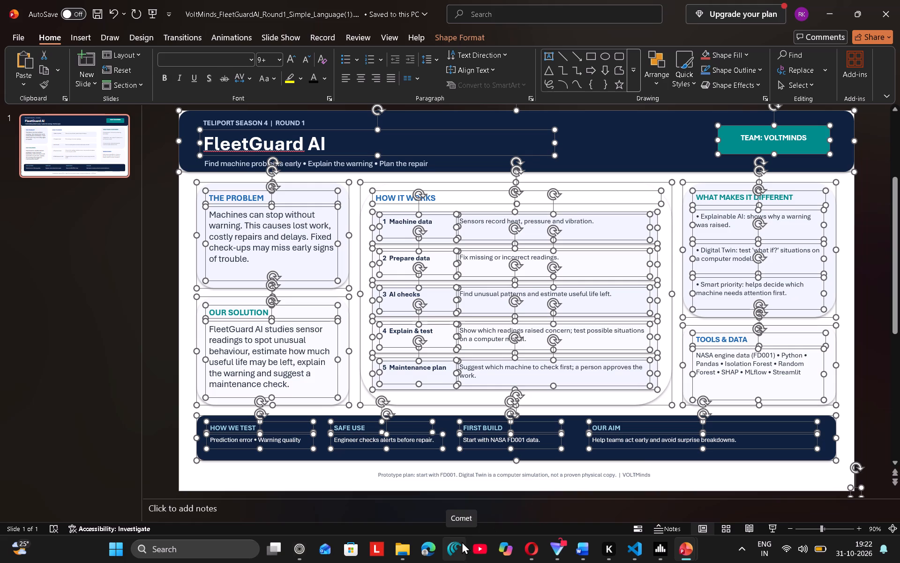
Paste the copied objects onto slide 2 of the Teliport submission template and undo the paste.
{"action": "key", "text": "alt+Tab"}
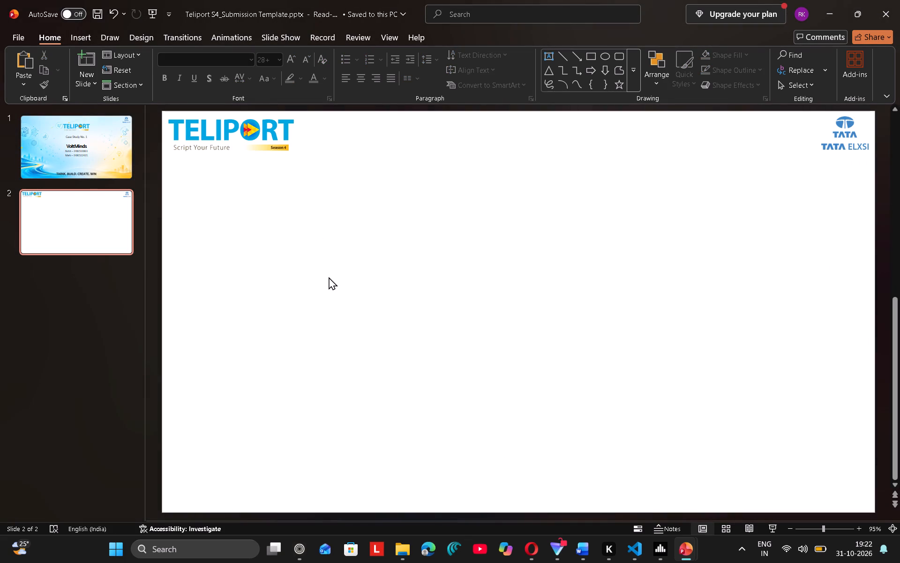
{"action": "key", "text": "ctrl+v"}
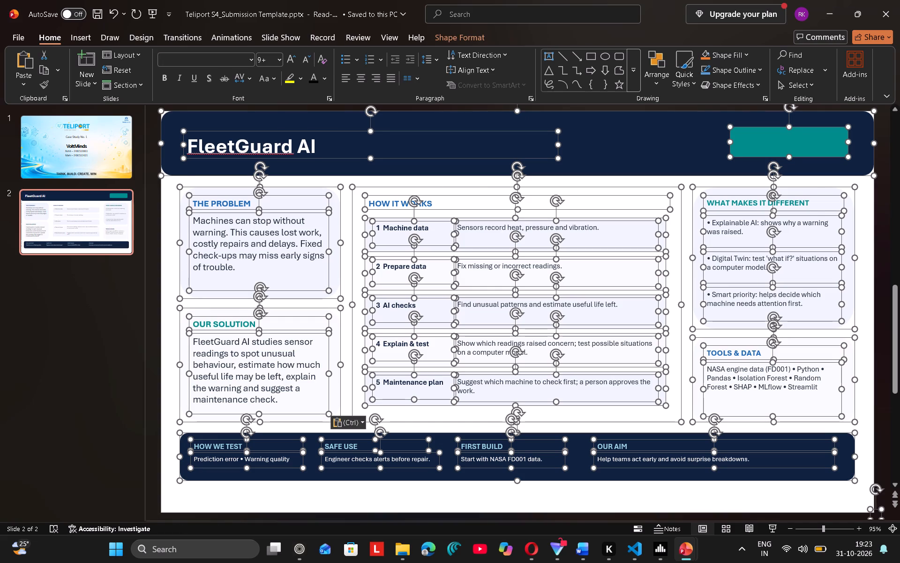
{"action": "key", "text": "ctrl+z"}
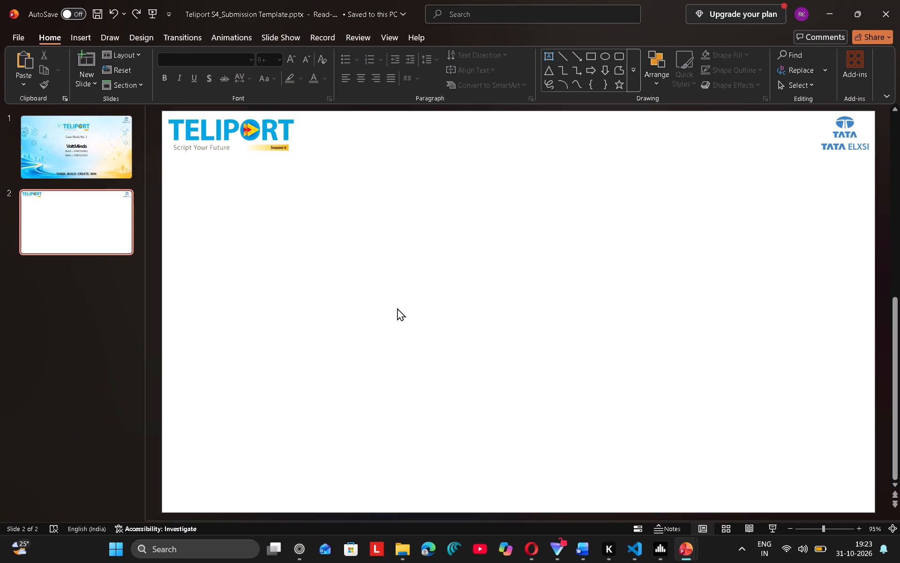
Copy the same selected objects again from the VoltMinds source presentation and paste them onto slide 2 of the Teliport template.
{"action": "key", "text": "alt+Tab"}
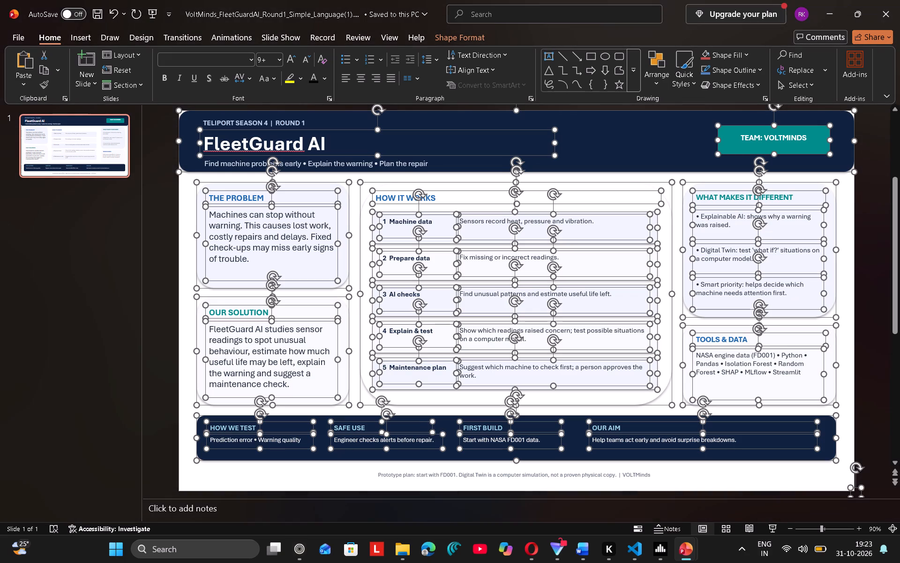
{"action": "left_click", "coordinate": [846, 235], "text": "ctrl"}
{"action": "key", "text": "ctrl+c"}
{"action": "key", "text": "alt+Tab"}
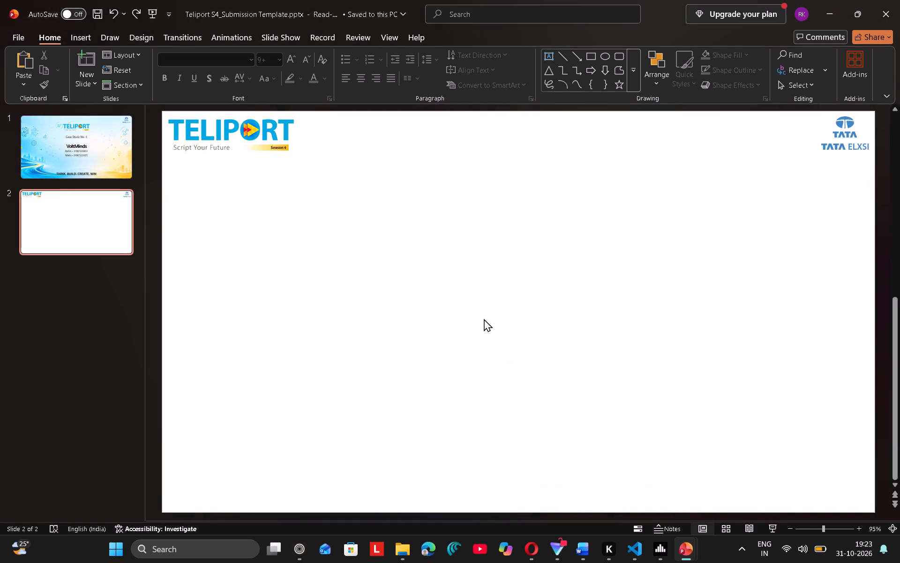
{"action": "key", "text": "ctrl+v"}
{"action": "left_click", "coordinate": [659, 148]}
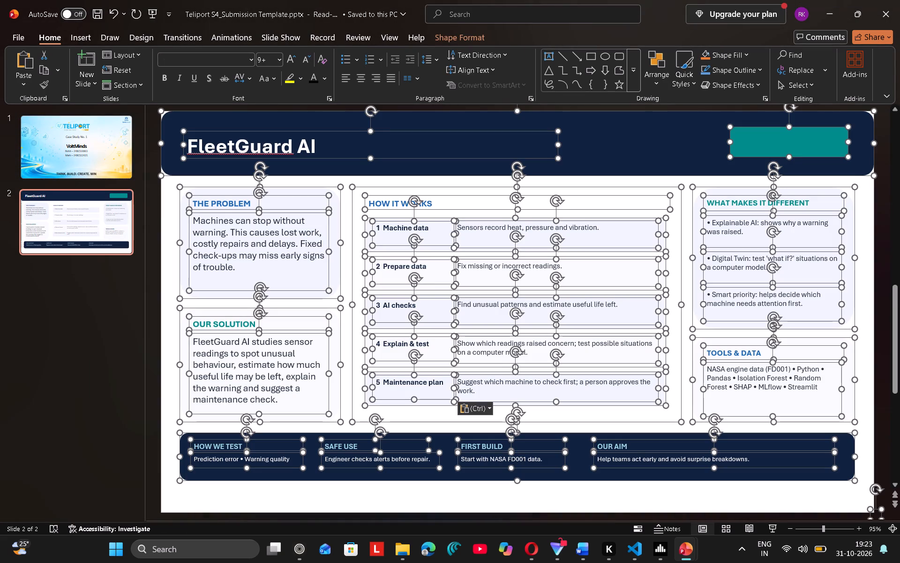
{"action": "left_click", "coordinate": [134, 333]}
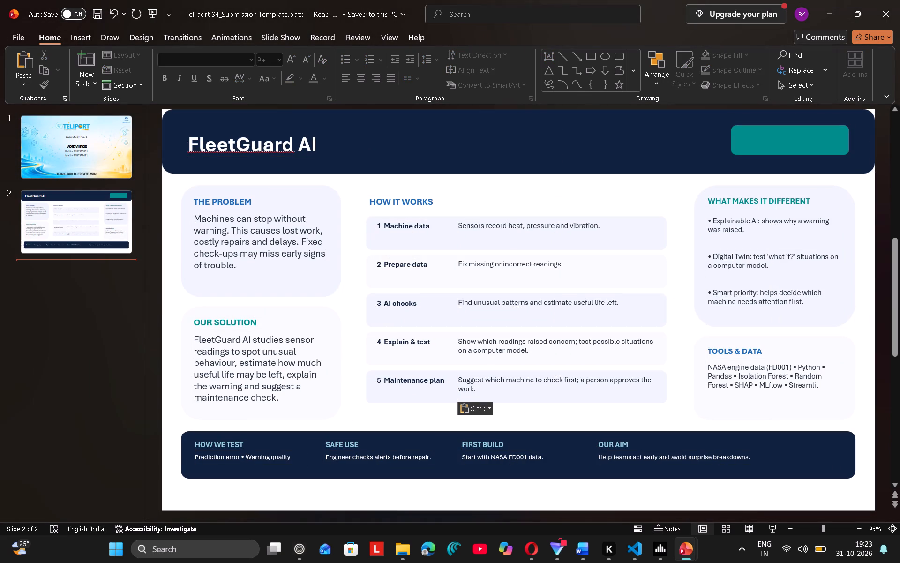
Apply the first transparent preset shape style to the dark header banner on slide 2 to uncover the template logos.
{"action": "left_click", "coordinate": [487, 152]}
{"action": "left_click", "coordinate": [595, 153]}
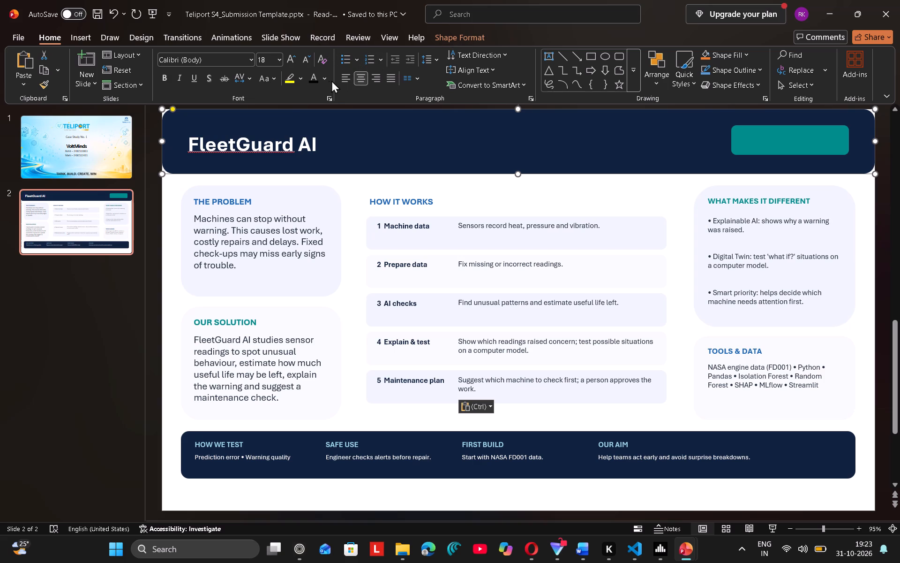
{"action": "left_click", "coordinate": [468, 35]}
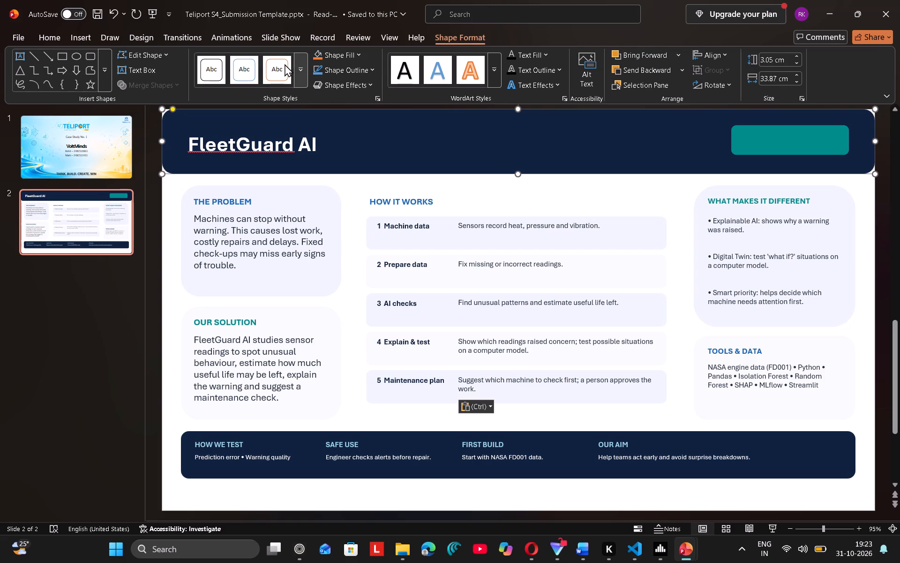
{"action": "left_click", "coordinate": [300, 78]}
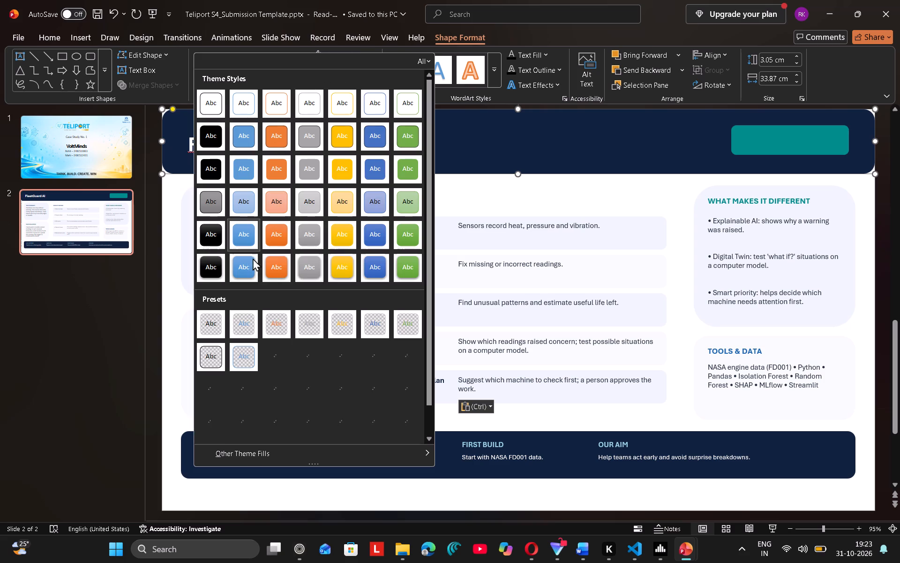
{"action": "left_click", "coordinate": [217, 326]}
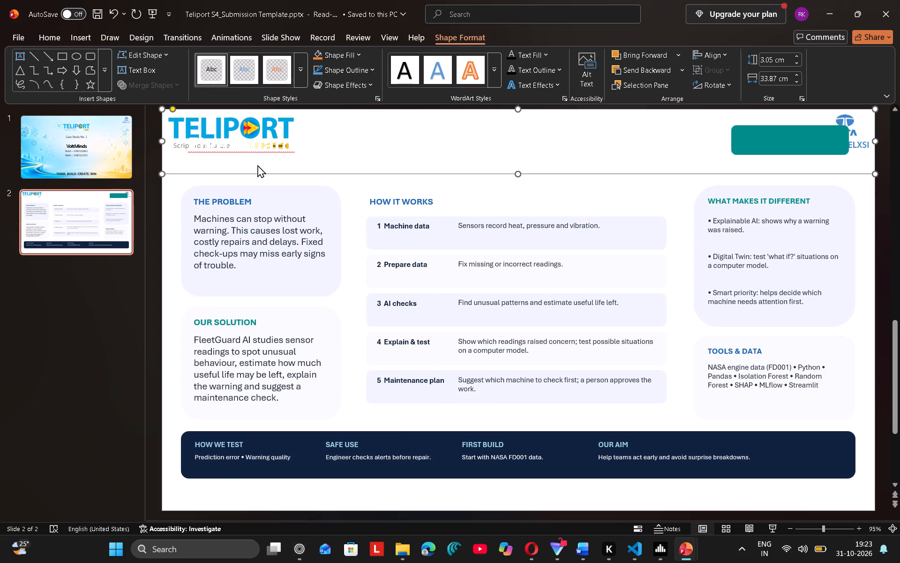
Apply the plain black WordArt style to the FleetGuard AI title text and make it bold.
{"action": "left_click", "coordinate": [251, 148]}
{"action": "key", "text": "ctrl+a"}
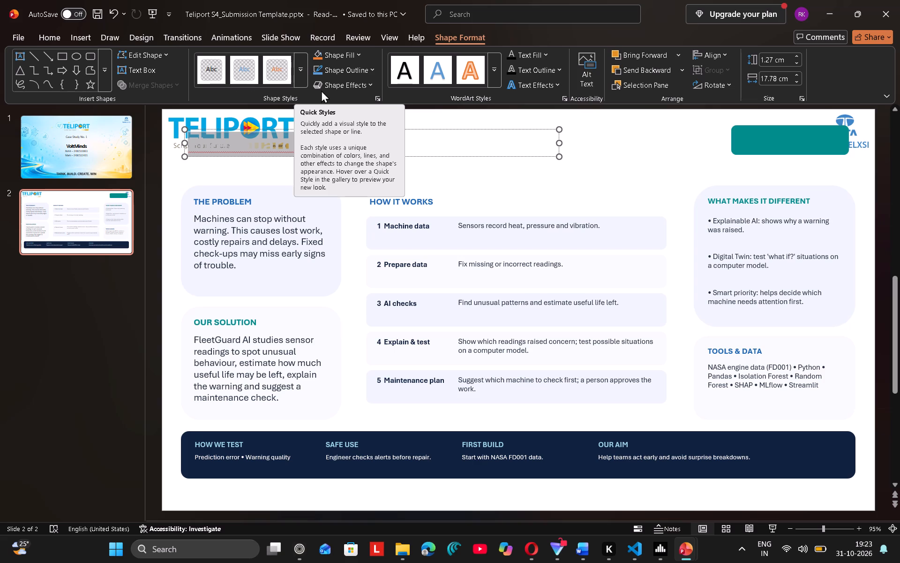
{"action": "left_click", "coordinate": [401, 82]}
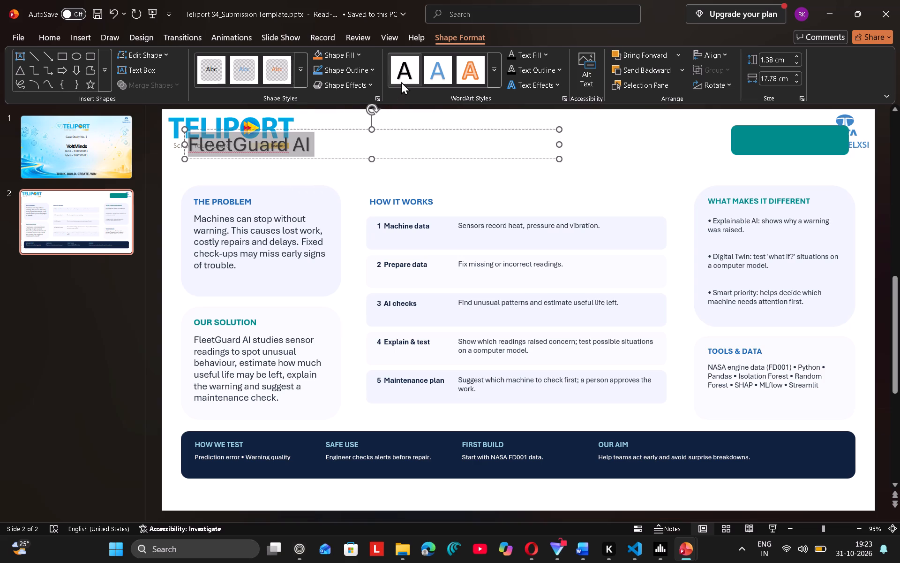
{"action": "key", "text": "ctrl+b"}
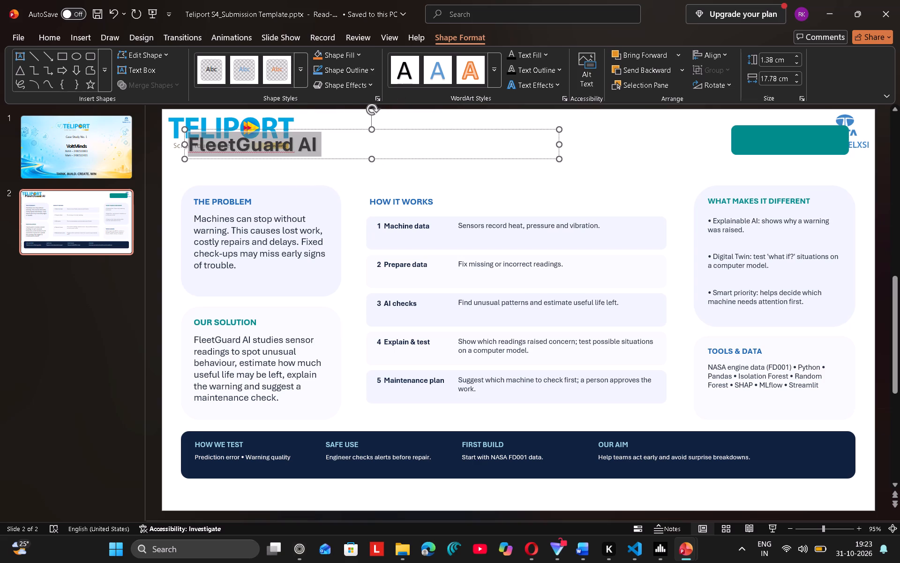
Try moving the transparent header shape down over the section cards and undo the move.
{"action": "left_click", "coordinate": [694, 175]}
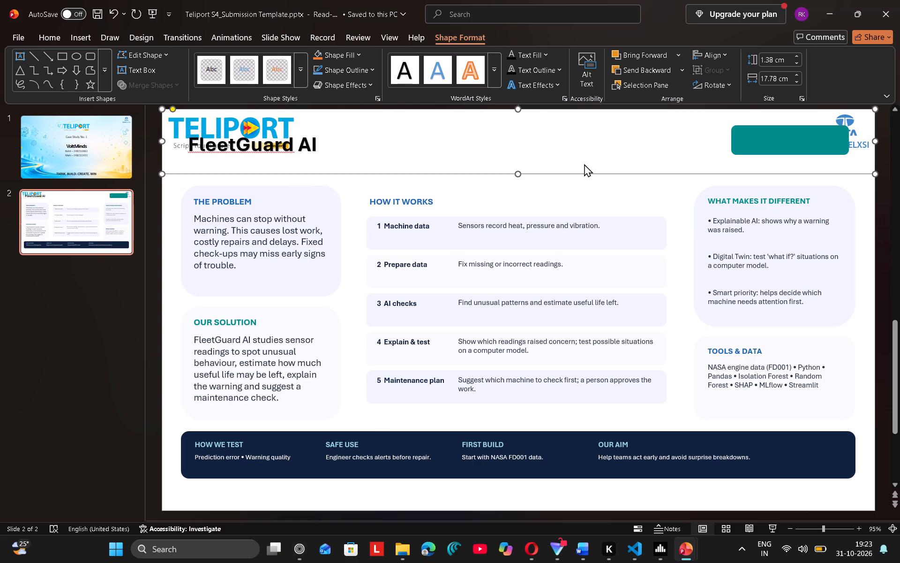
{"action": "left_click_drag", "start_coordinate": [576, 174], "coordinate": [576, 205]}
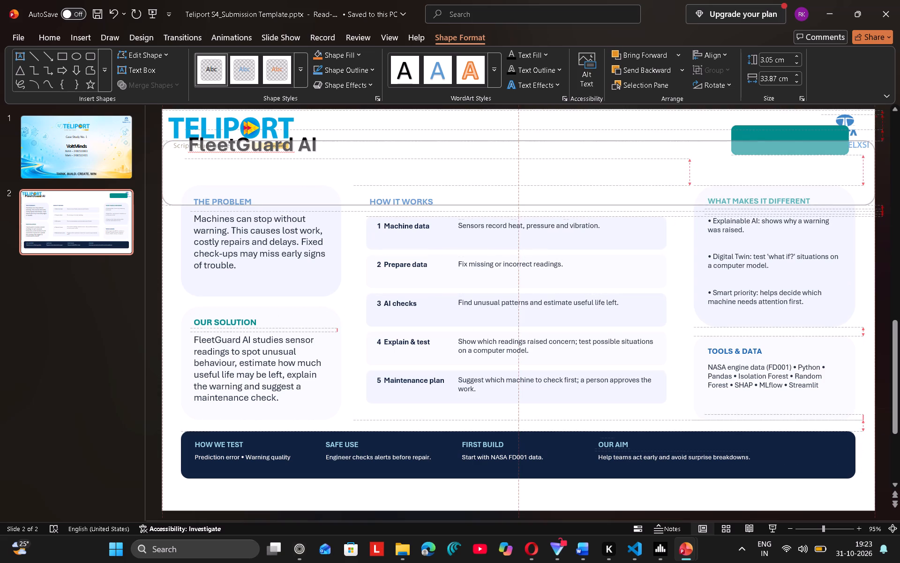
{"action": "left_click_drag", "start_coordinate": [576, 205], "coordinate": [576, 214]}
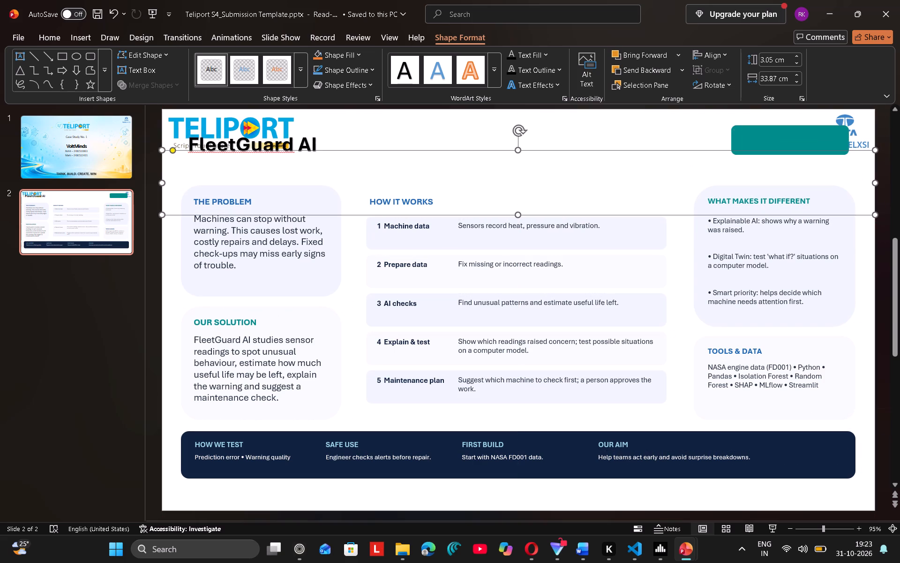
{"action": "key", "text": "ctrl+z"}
Move the FleetGuard AI title down so it sits just below the Teliport logo, above THE PROBLEM card.
{"action": "left_click", "coordinate": [345, 145]}
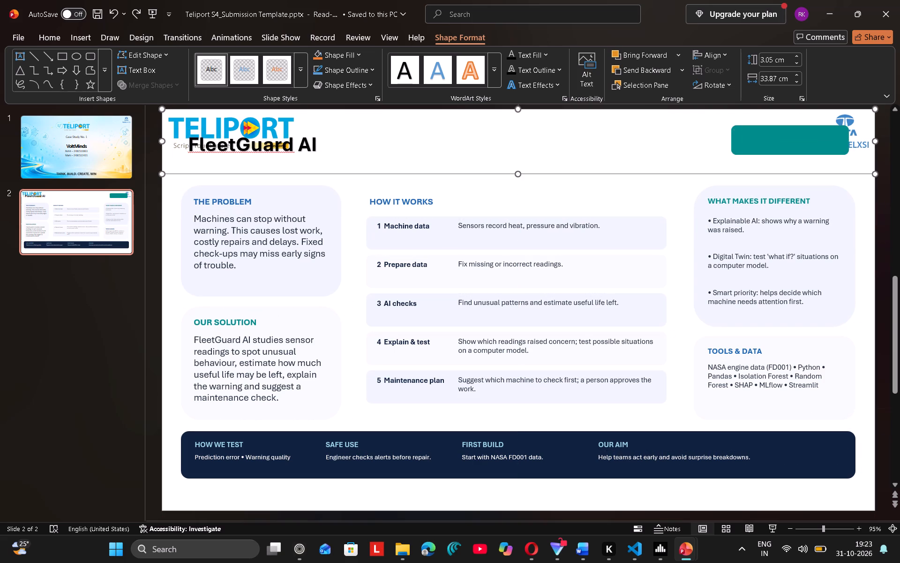
{"action": "left_click_drag", "start_coordinate": [388, 129], "coordinate": [388, 148]}
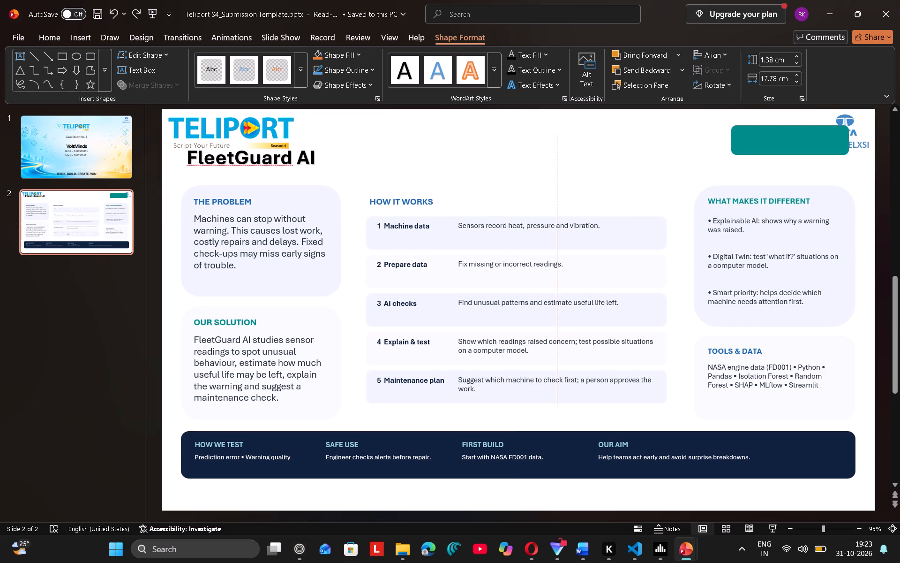
{"action": "left_click_drag", "start_coordinate": [388, 148], "coordinate": [393, 148]}
{"action": "left_click", "coordinate": [649, 187]}
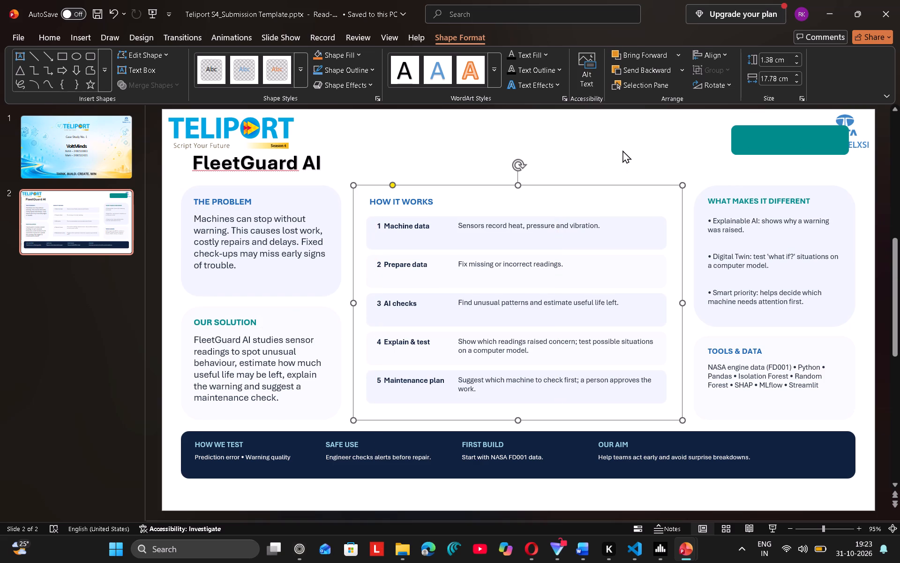
{"action": "left_click", "coordinate": [622, 150]}
{"action": "left_click", "coordinate": [575, 124]}
{"action": "left_click", "coordinate": [338, 132]}
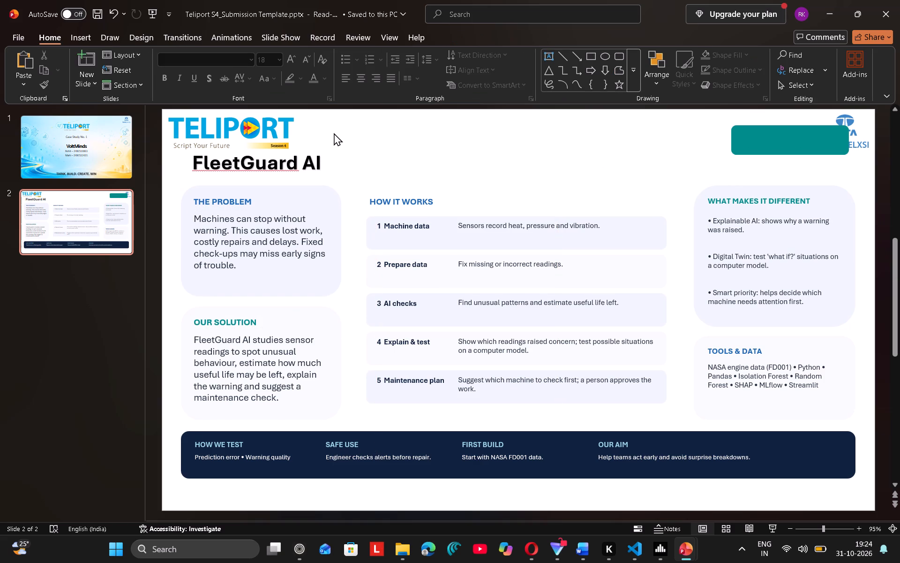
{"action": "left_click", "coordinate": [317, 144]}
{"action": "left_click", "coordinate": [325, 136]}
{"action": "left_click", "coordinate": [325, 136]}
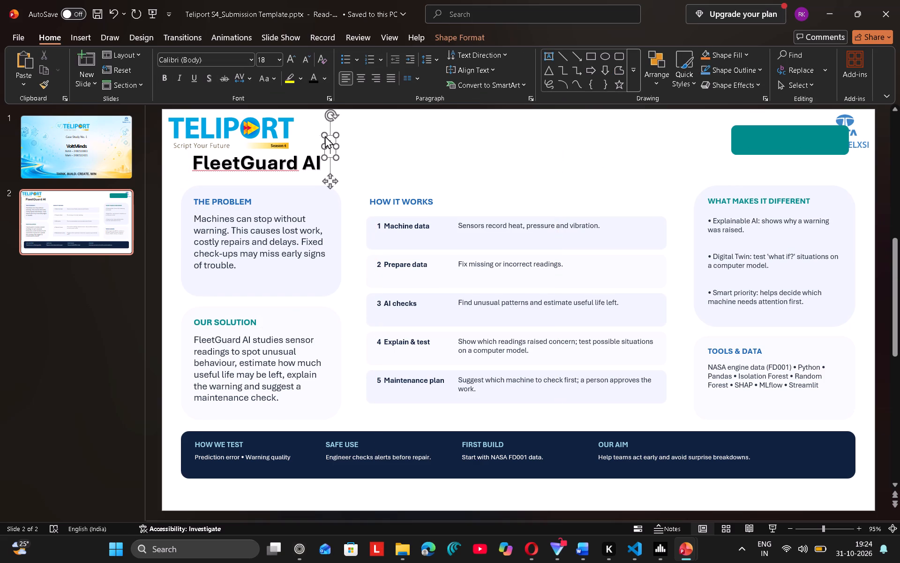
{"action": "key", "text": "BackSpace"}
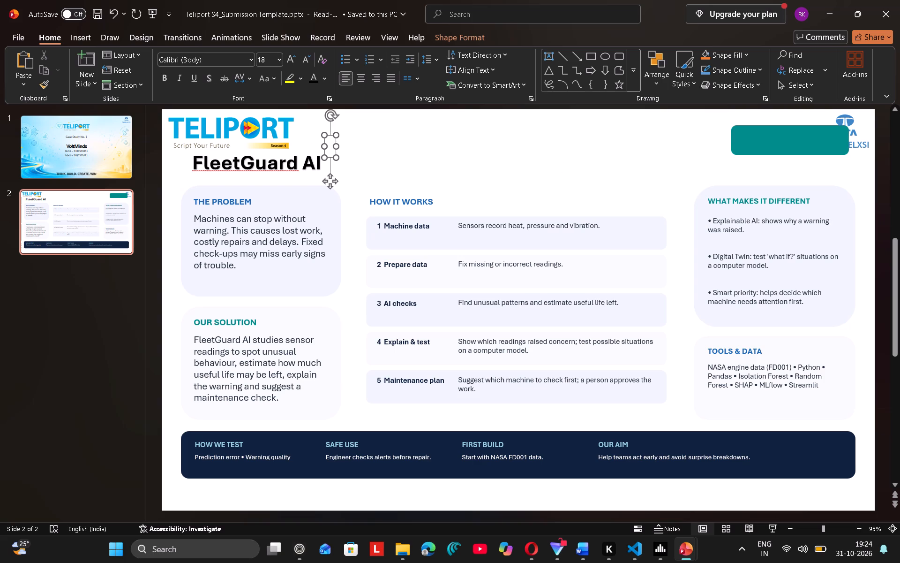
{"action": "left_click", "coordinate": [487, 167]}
Delete the teal rounded rectangle that covers the Tata Elxsi logo on slide 2.
{"action": "left_click", "coordinate": [721, 142]}
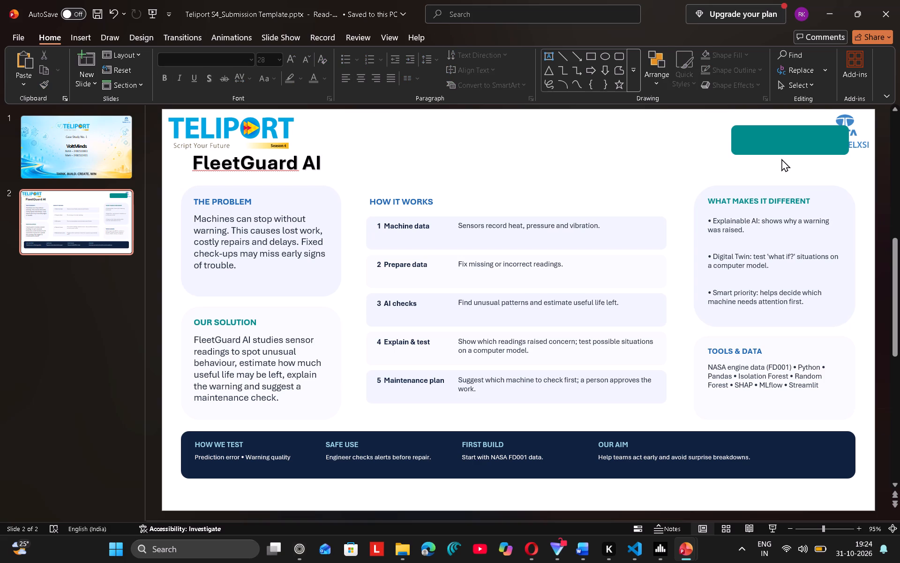
{"action": "left_click", "coordinate": [781, 163]}
{"action": "left_click", "coordinate": [863, 136]}
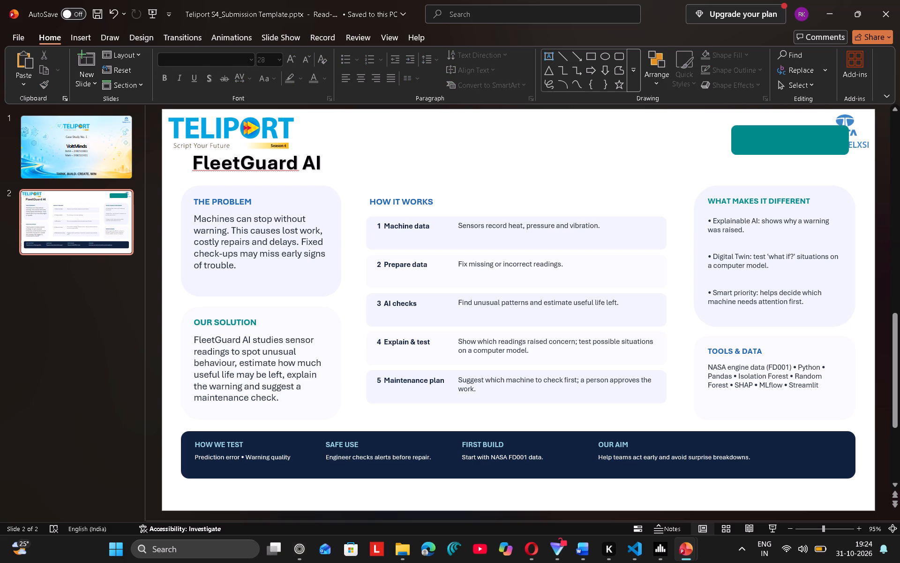
{"action": "left_click", "coordinate": [766, 139]}
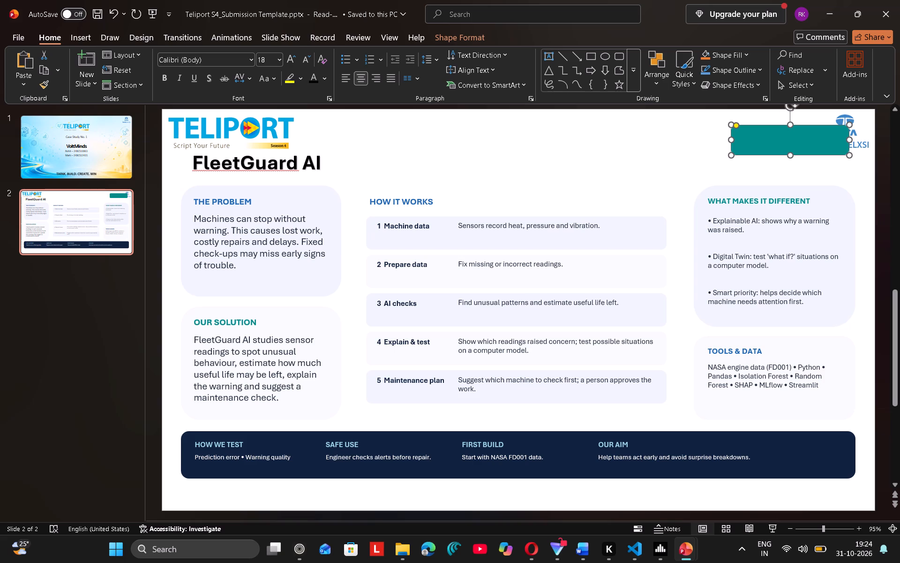
{"action": "key", "text": "Delete"}
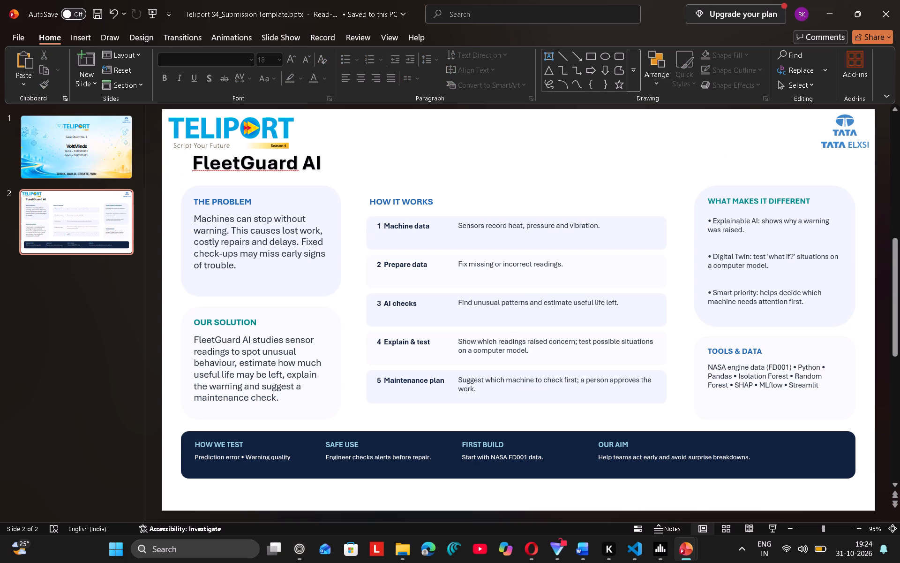
Apply the white-filled, black-outlined theme shape style to THE PROBLEM card.
{"action": "left_click", "coordinate": [217, 162]}
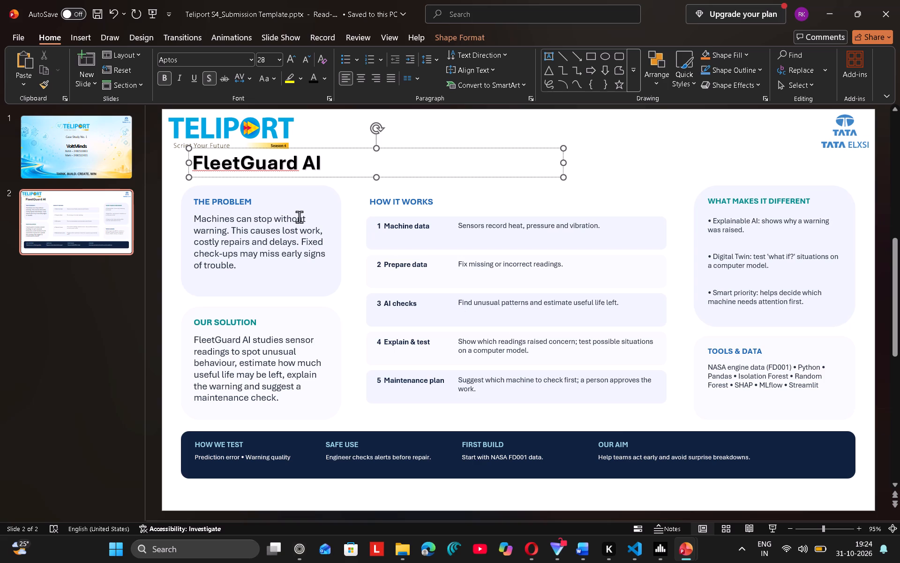
{"action": "left_click", "coordinate": [323, 203]}
{"action": "left_click", "coordinate": [338, 231]}
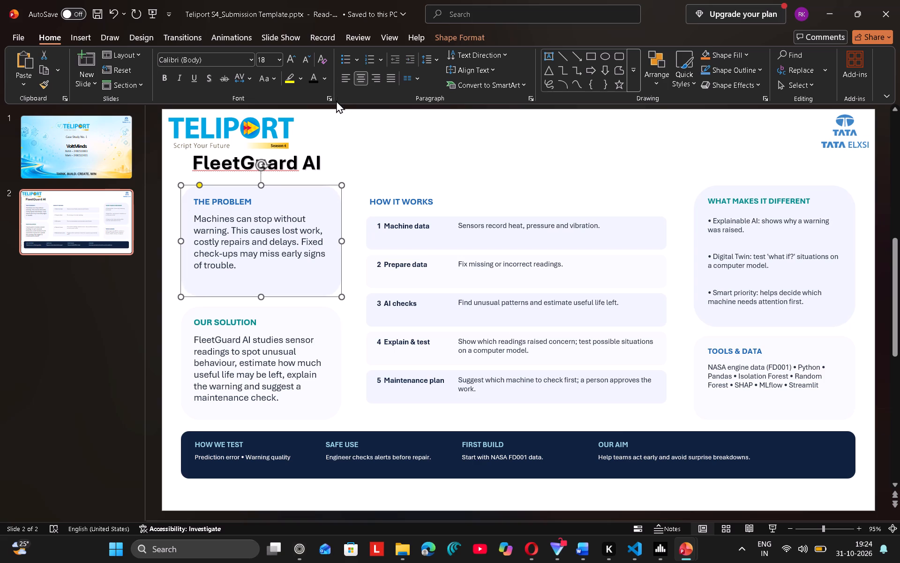
{"action": "left_click", "coordinate": [444, 37]}
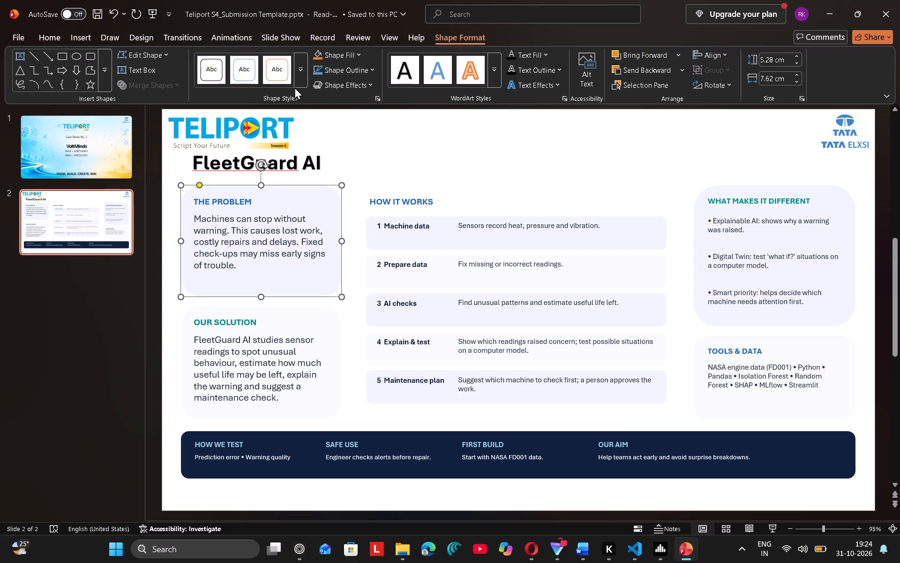
{"action": "left_click", "coordinate": [215, 65]}
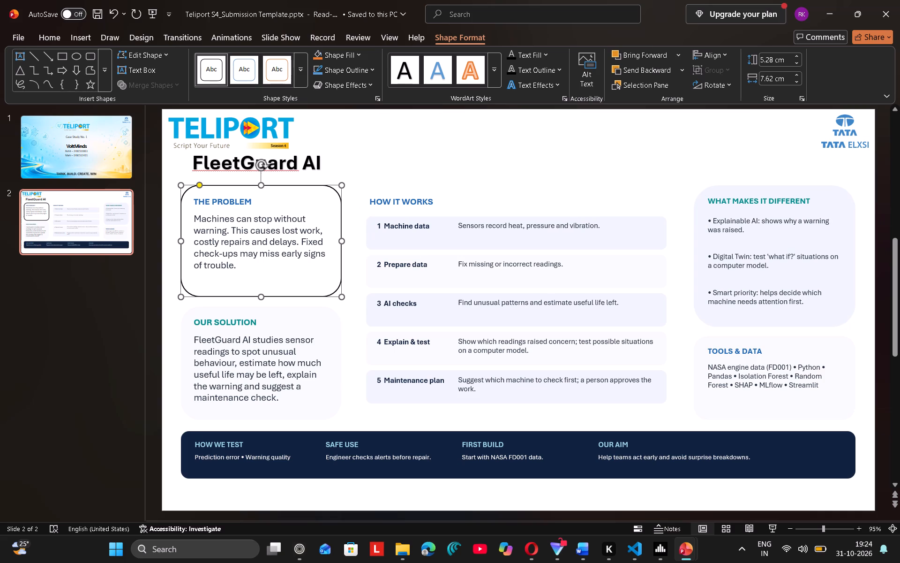
Apply the white-filled, black-outlined theme shape style to all five HOW IT WORKS rows, from Machine data to Maintenance plan.
{"action": "left_click", "coordinate": [637, 230]}
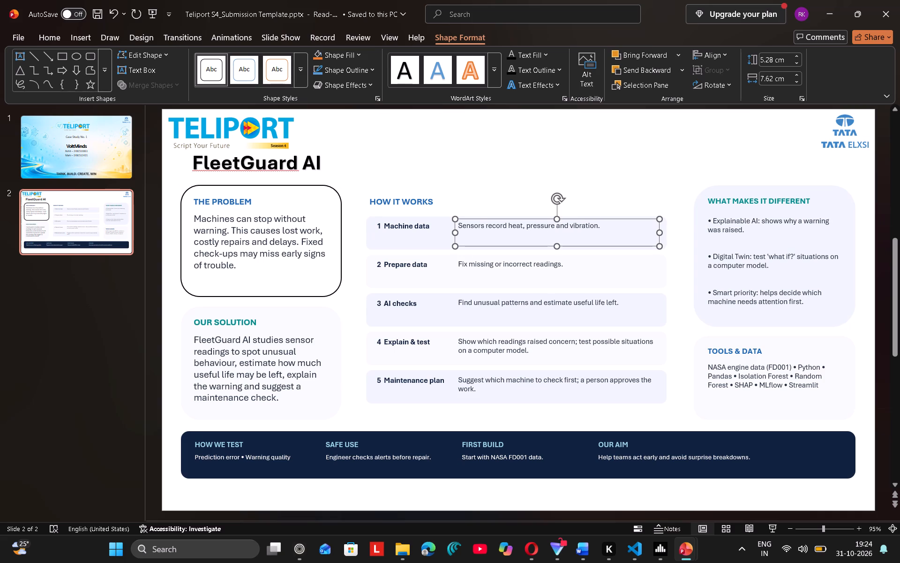
{"action": "left_click", "coordinate": [360, 185]}
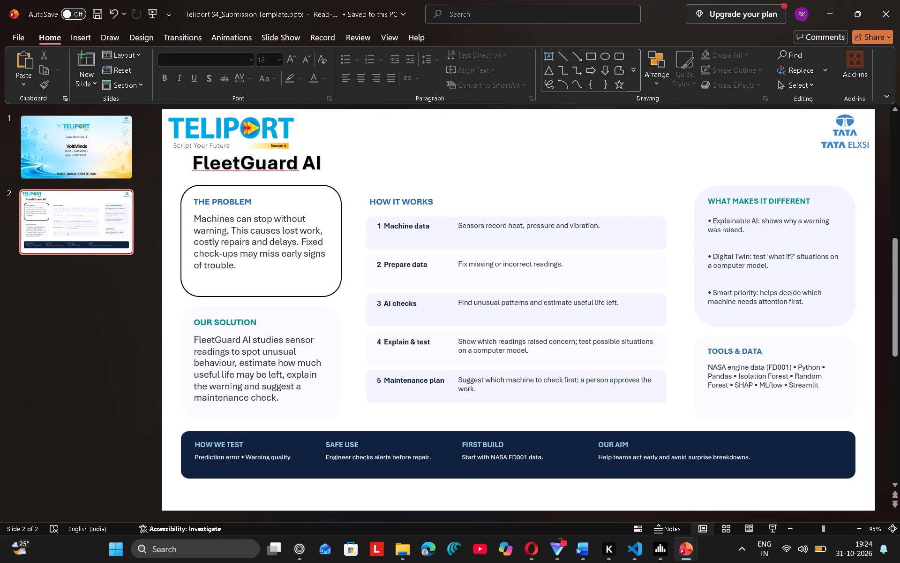
{"action": "left_click", "coordinate": [364, 213]}
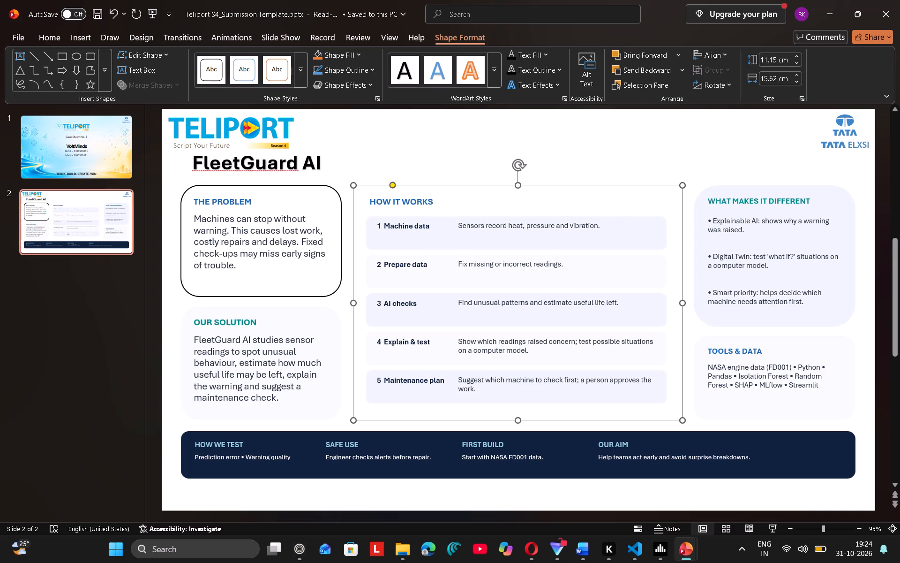
{"action": "left_click", "coordinate": [384, 235]}
{"action": "left_click", "coordinate": [632, 234]}
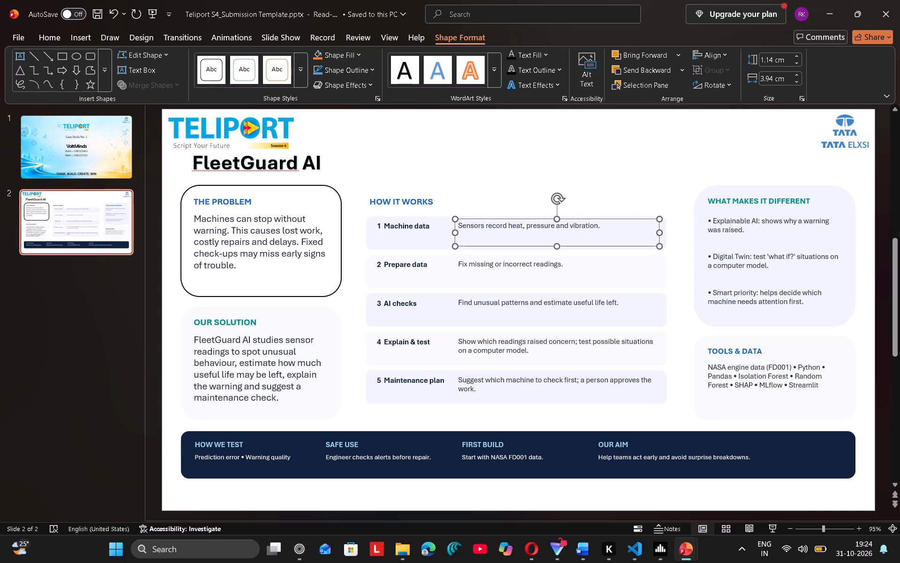
{"action": "left_click", "coordinate": [393, 248]}
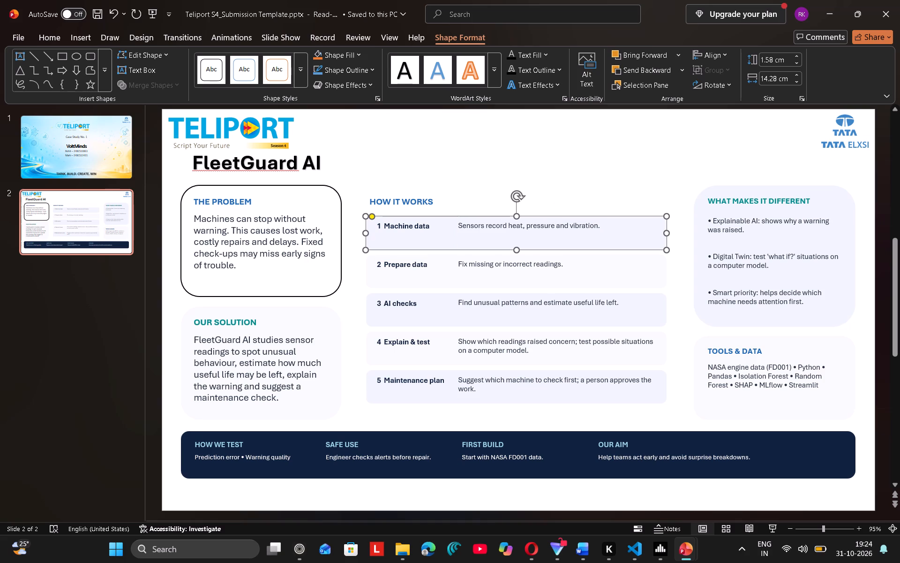
{"action": "left_click", "coordinate": [373, 285], "text": "ctrl"}
{"action": "left_click", "coordinate": [368, 324], "text": "ctrl"}
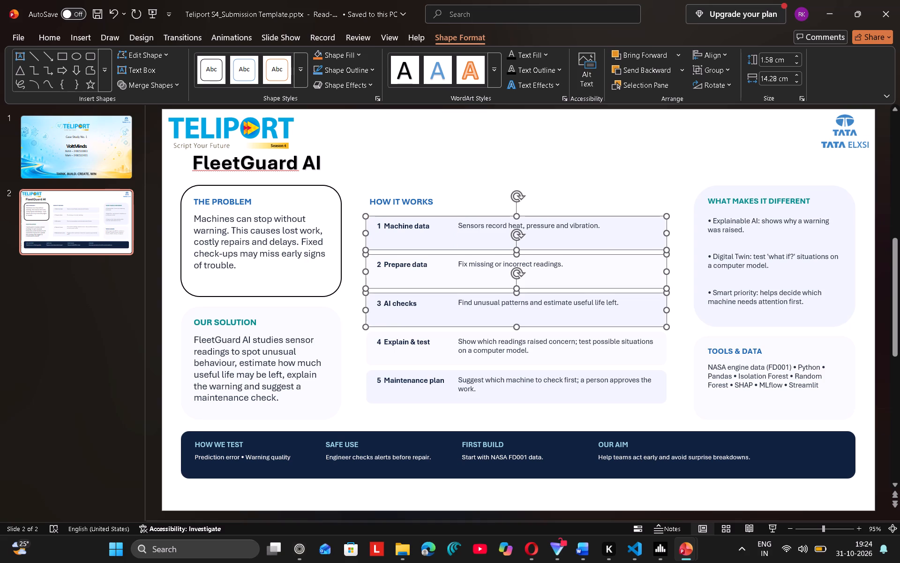
{"action": "left_click", "coordinate": [368, 360], "text": "ctrl"}
{"action": "left_click", "coordinate": [369, 394], "text": "ctrl"}
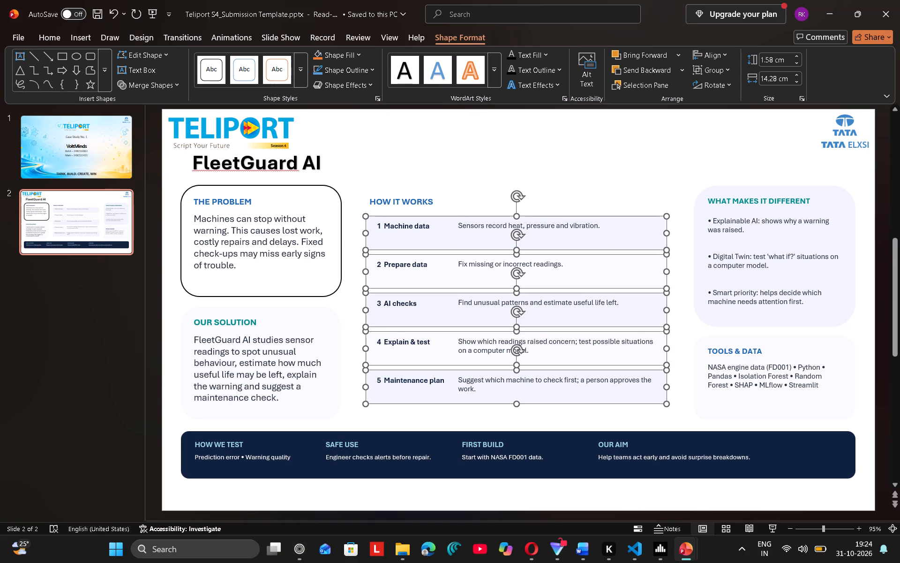
{"action": "left_click", "coordinate": [216, 71]}
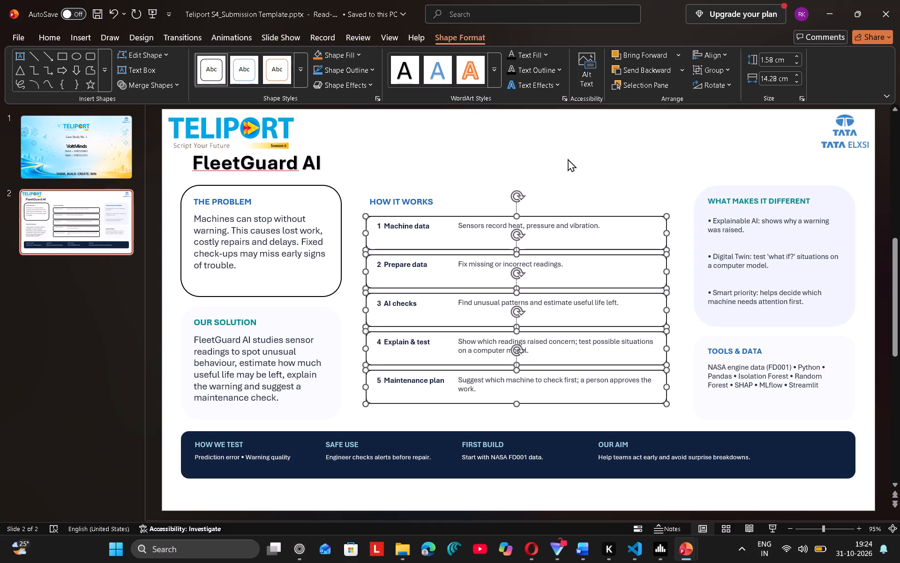
{"action": "left_click", "coordinate": [651, 172]}
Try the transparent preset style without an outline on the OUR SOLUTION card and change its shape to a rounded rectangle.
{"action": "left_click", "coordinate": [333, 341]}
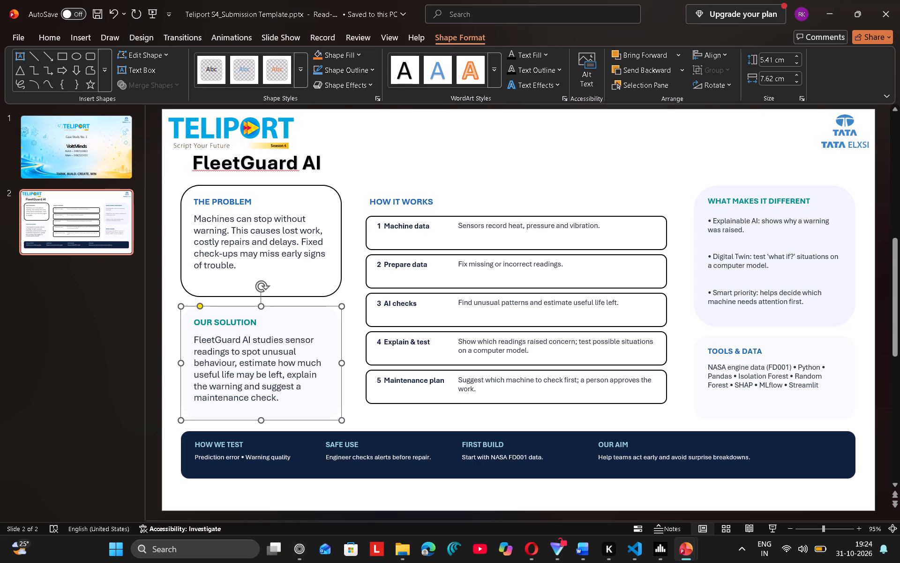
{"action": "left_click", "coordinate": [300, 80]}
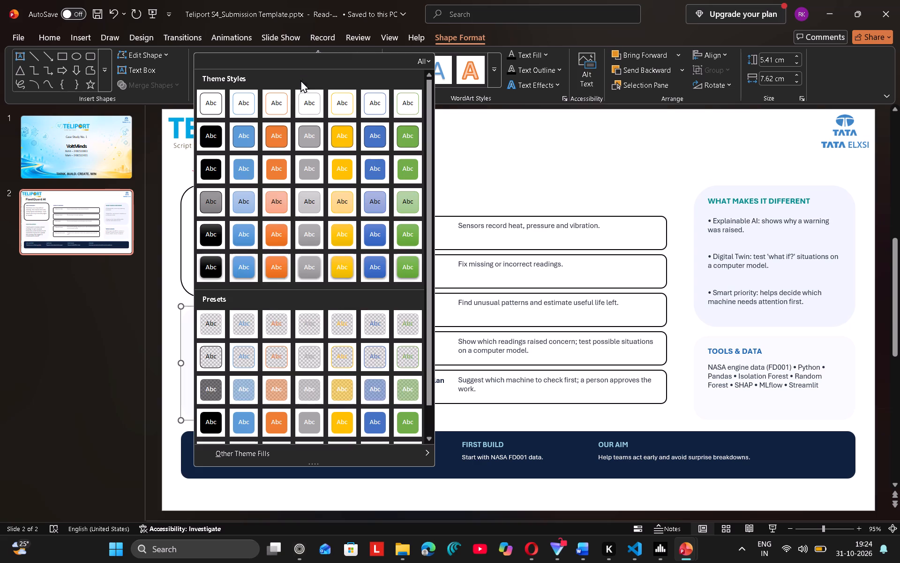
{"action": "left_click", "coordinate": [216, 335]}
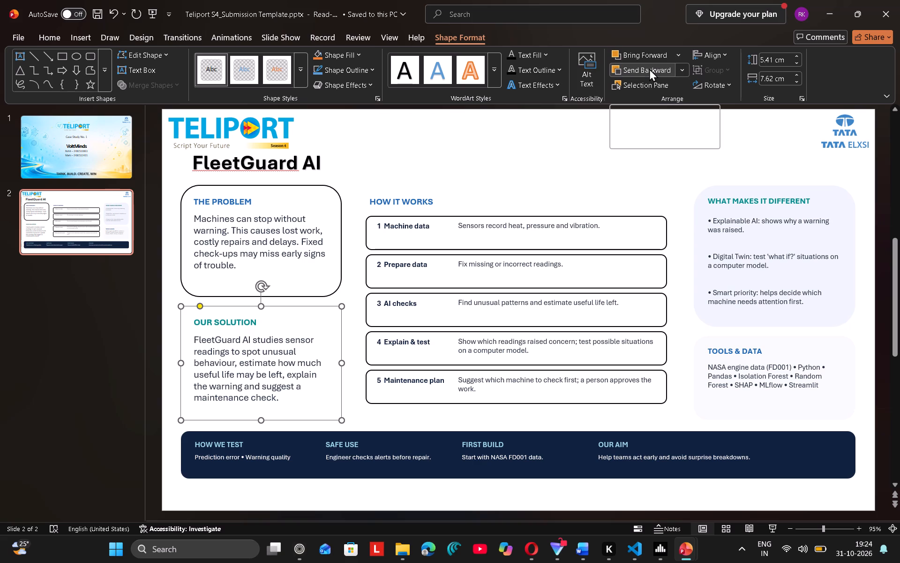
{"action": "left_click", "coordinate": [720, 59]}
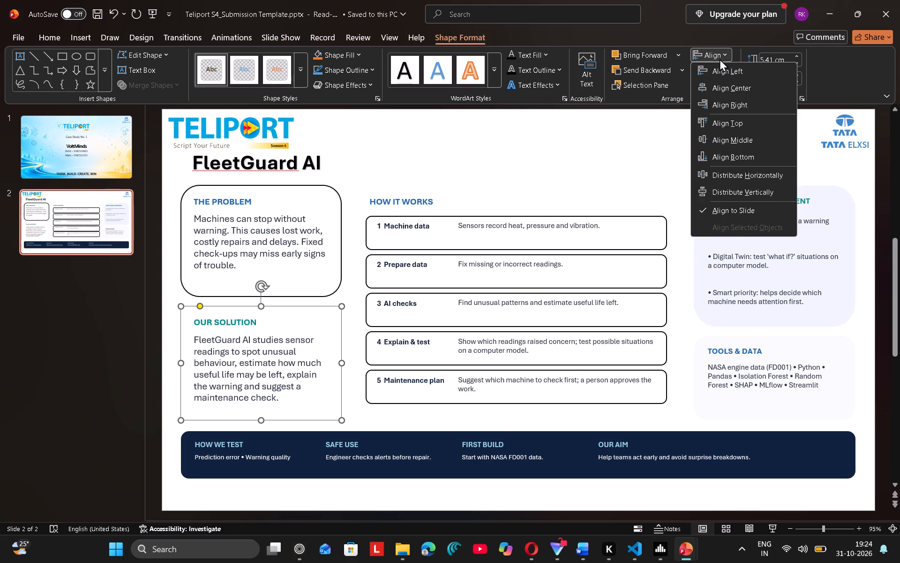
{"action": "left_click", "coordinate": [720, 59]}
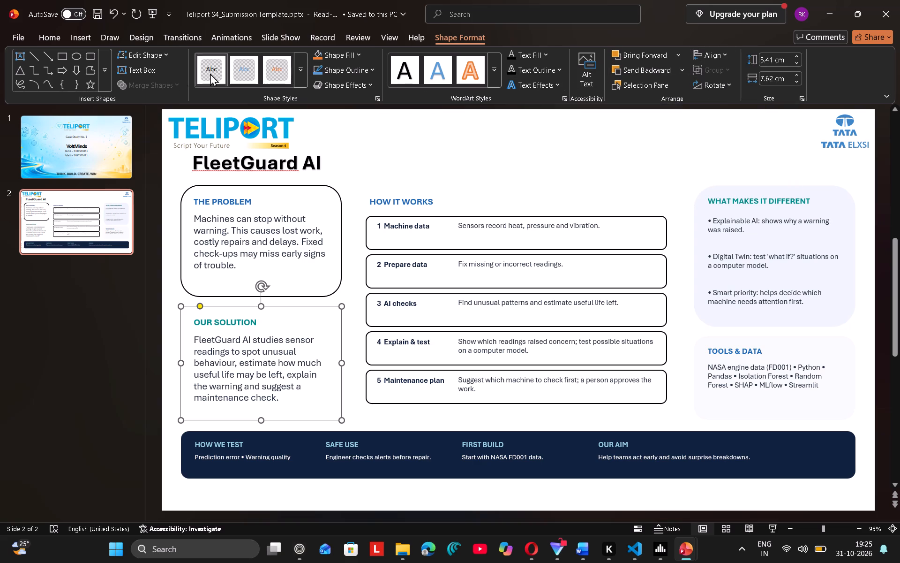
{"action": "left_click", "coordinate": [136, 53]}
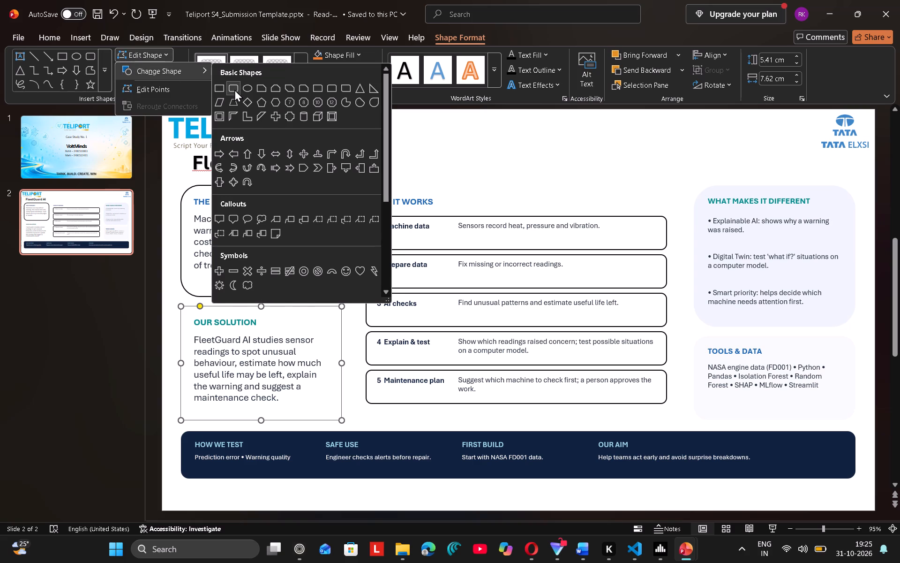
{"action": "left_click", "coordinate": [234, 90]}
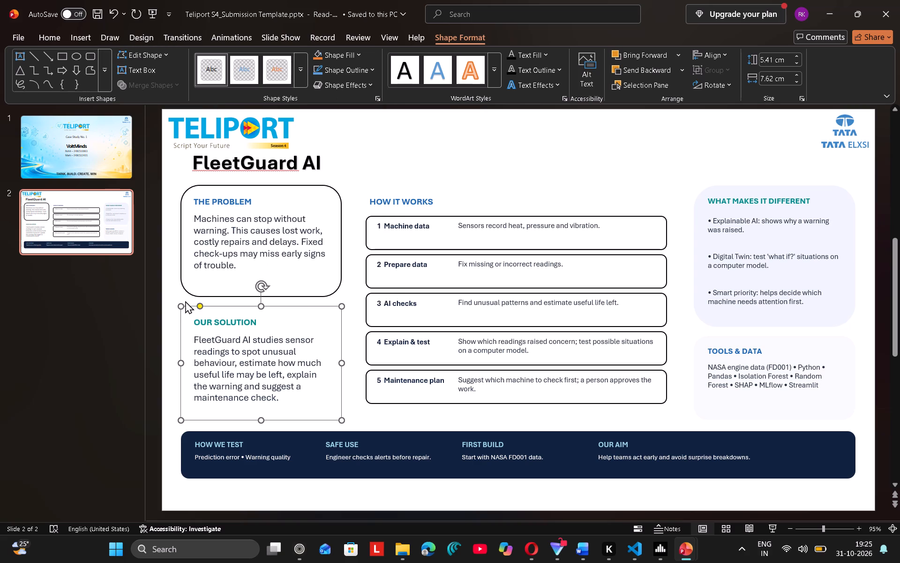
Apply the transparent preset style with a black outline to the OUR SOLUTION card.
{"action": "left_click", "coordinate": [183, 311]}
{"action": "left_click", "coordinate": [362, 285]}
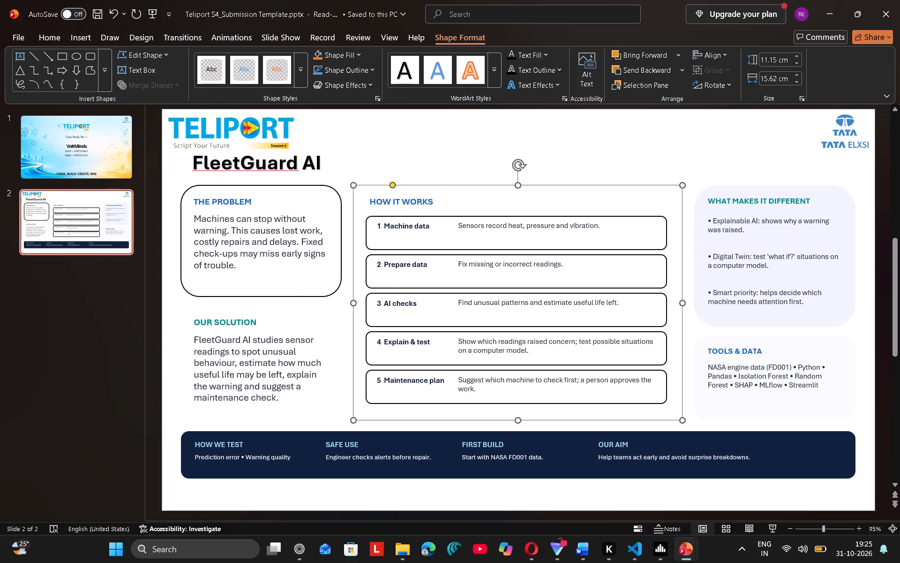
{"action": "left_click", "coordinate": [279, 325]}
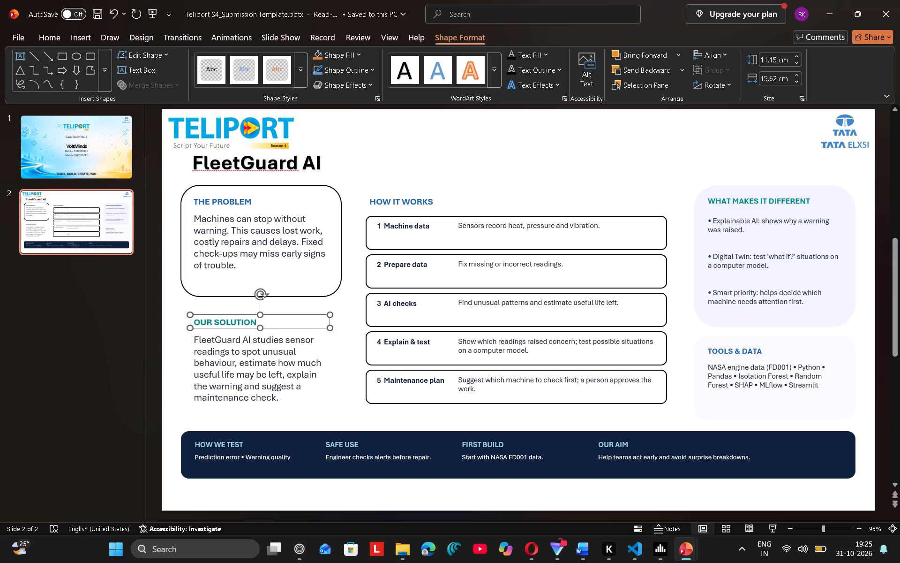
{"action": "left_click", "coordinate": [340, 321]}
{"action": "left_click", "coordinate": [301, 79]}
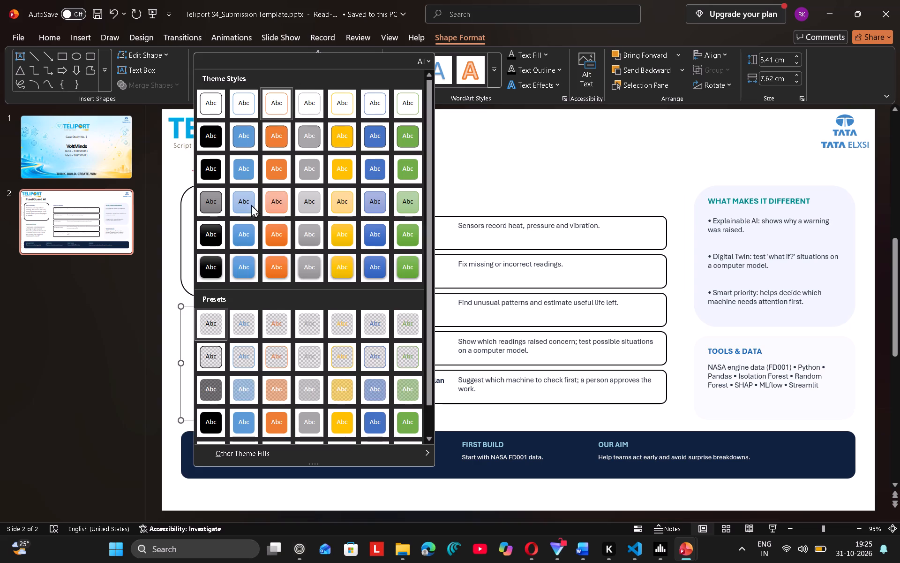
{"action": "left_click", "coordinate": [217, 353]}
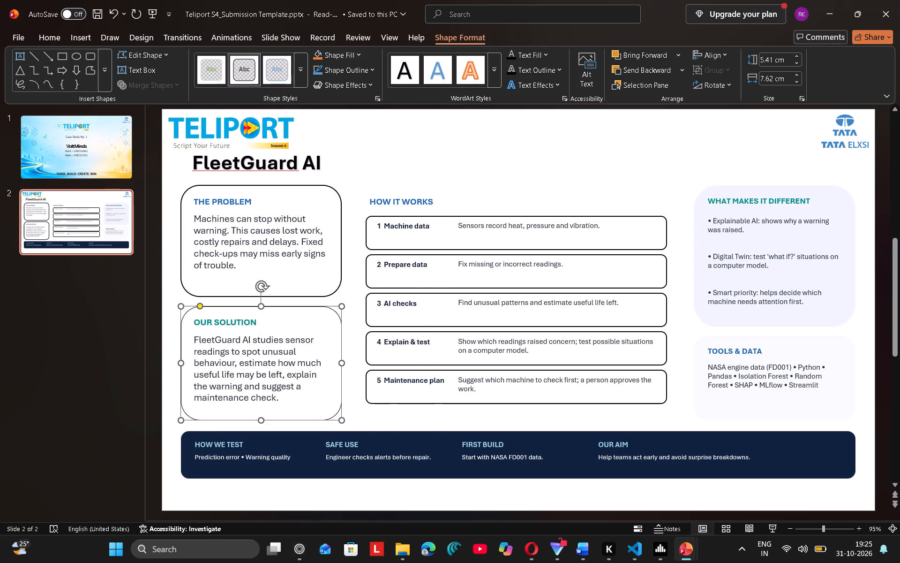
Apply the transparent, black-outlined preset style to the WHAT MAKES IT DIFFERENT and TOOLS & DATA cards.
{"action": "left_click", "coordinate": [832, 197]}
{"action": "left_click", "coordinate": [852, 237]}
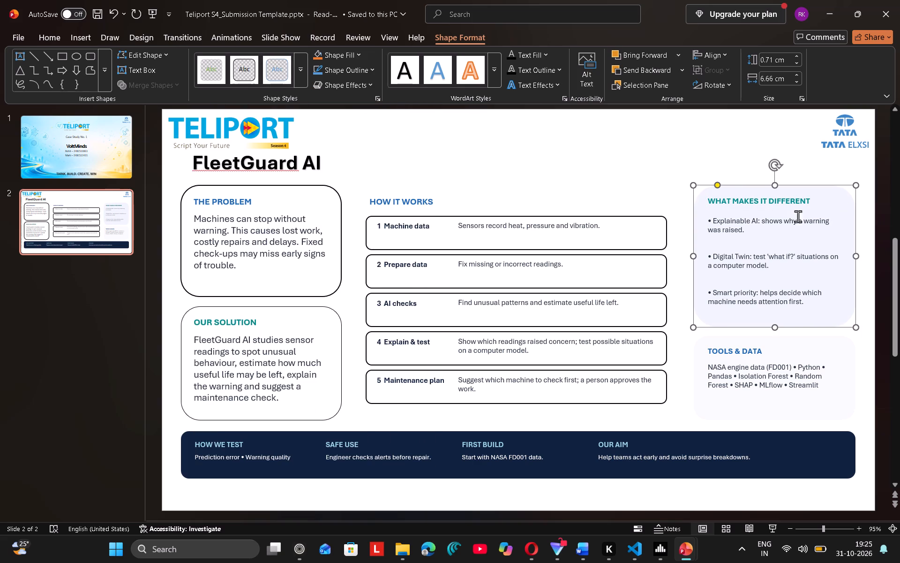
{"action": "left_click", "coordinate": [246, 73]}
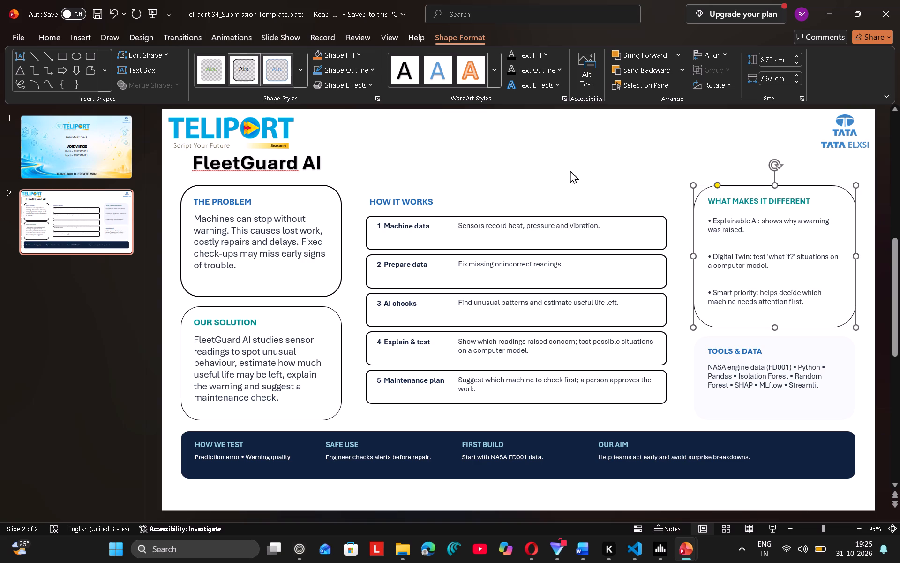
{"action": "left_click", "coordinate": [848, 354]}
{"action": "left_click", "coordinate": [249, 70]}
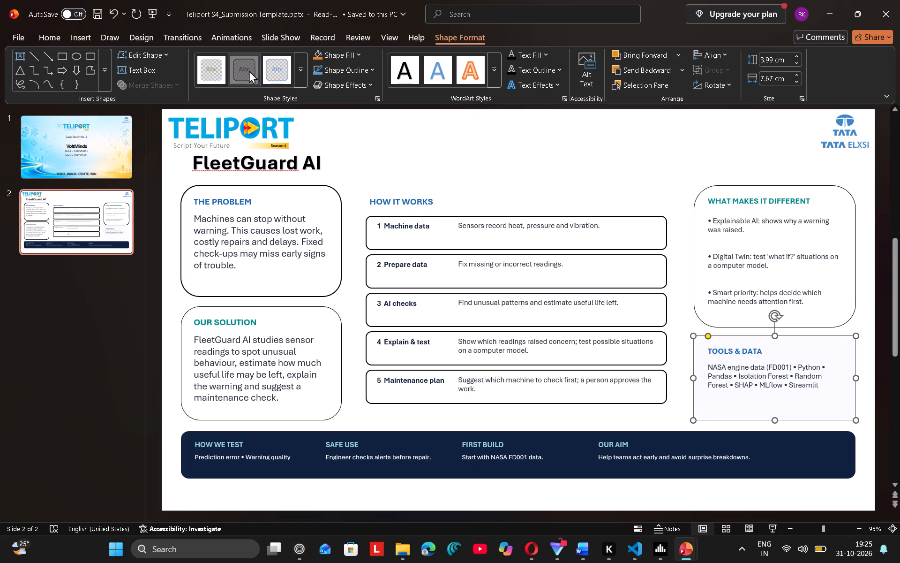
Apply the transparent, black-outlined preset style to the dark banner behind HOW WE TEST, SAFE USE, FIRST BUILD and OUR AIM.
{"action": "left_click", "coordinate": [822, 438]}
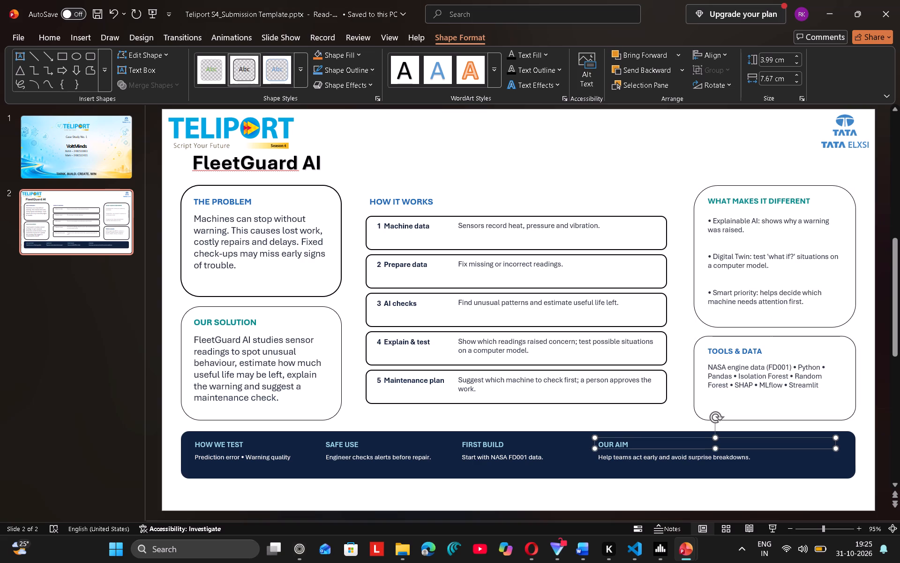
{"action": "left_click", "coordinate": [845, 468]}
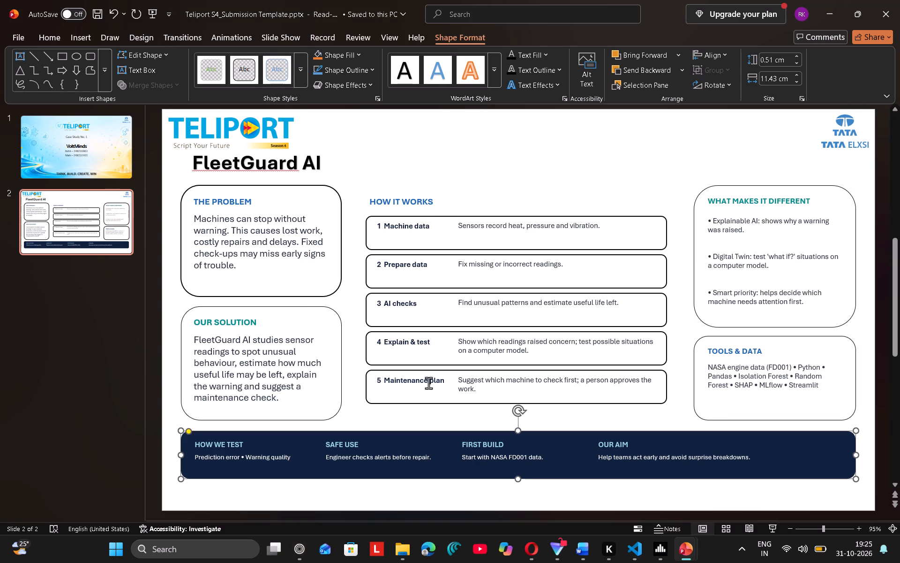
{"action": "left_click", "coordinate": [245, 61]}
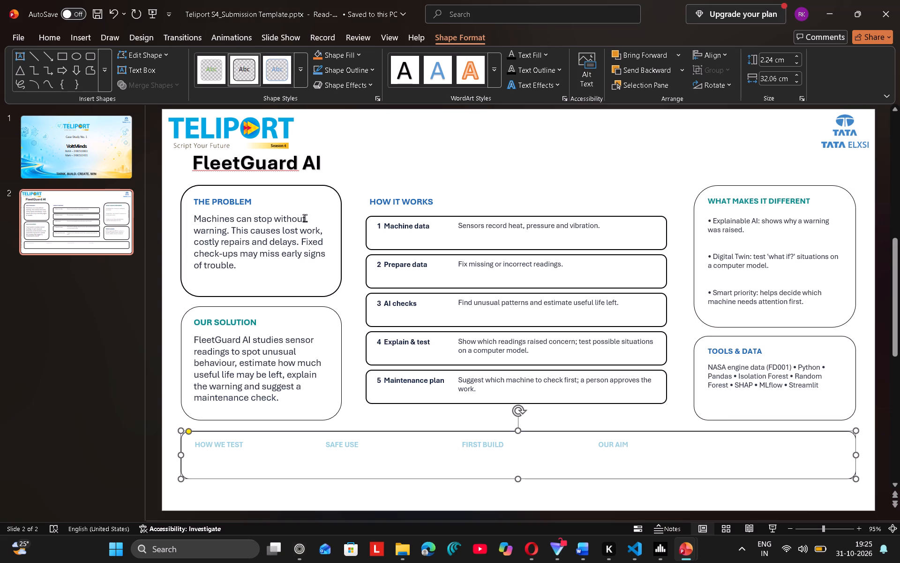
Apply the transparent preset style without an outline to all eight heading and description text boxes in the bottom banner.
{"action": "left_click", "coordinate": [609, 440]}
{"action": "key", "text": "ctrl+a"}
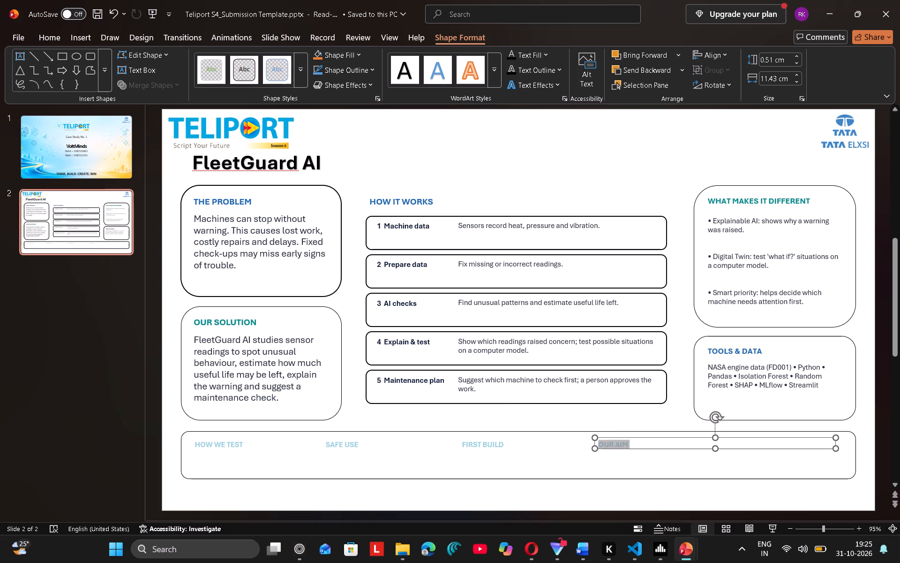
{"action": "key", "text": "ctrl+a"}
{"action": "key", "text": "ctrl+a"}
{"action": "left_click", "coordinate": [653, 464], "text": "ctrl"}
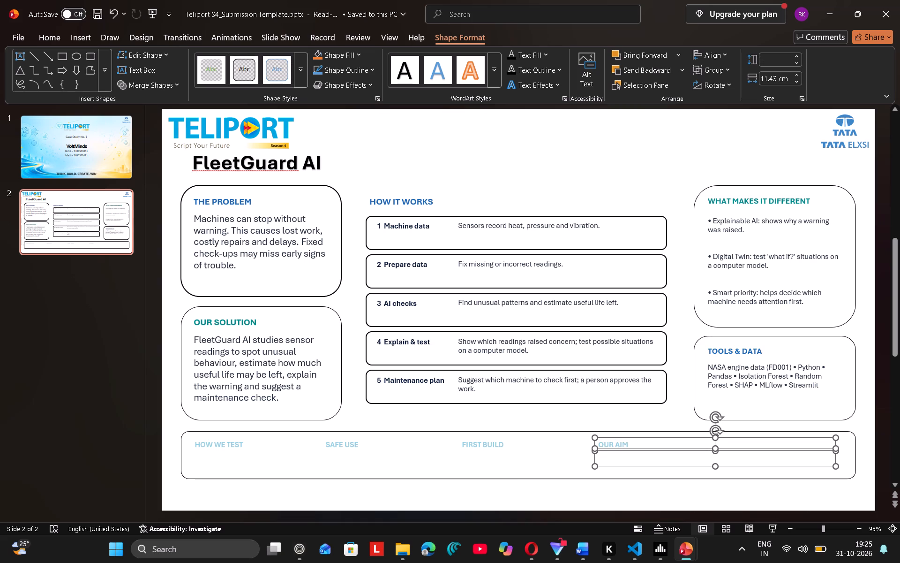
{"action": "left_click", "coordinate": [488, 450], "text": "ctrl"}
{"action": "left_click", "coordinate": [487, 444], "text": "ctrl"}
{"action": "left_click", "coordinate": [371, 453], "text": "ctrl"}
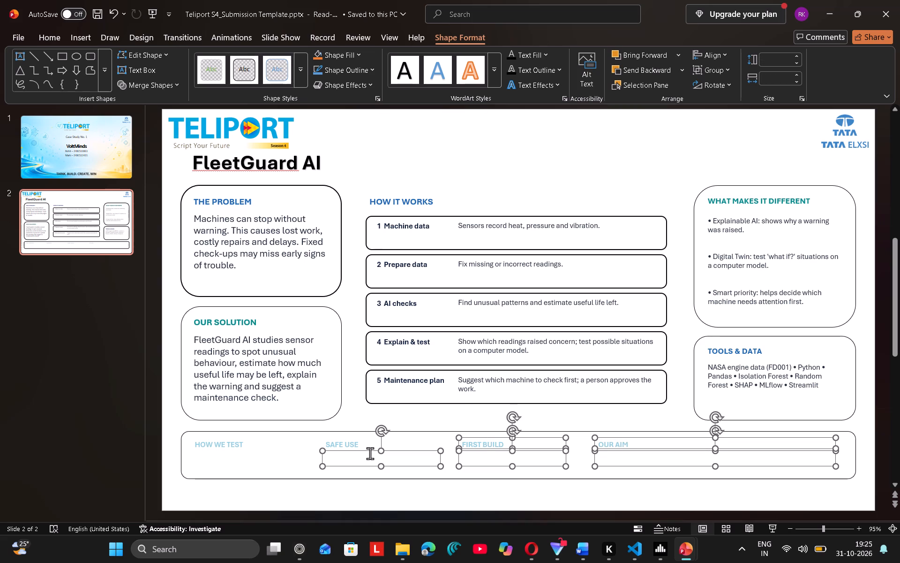
{"action": "left_click", "coordinate": [360, 445], "text": "ctrl"}
{"action": "left_click", "coordinate": [241, 459], "text": "ctrl"}
{"action": "left_click", "coordinate": [227, 444], "text": "ctrl"}
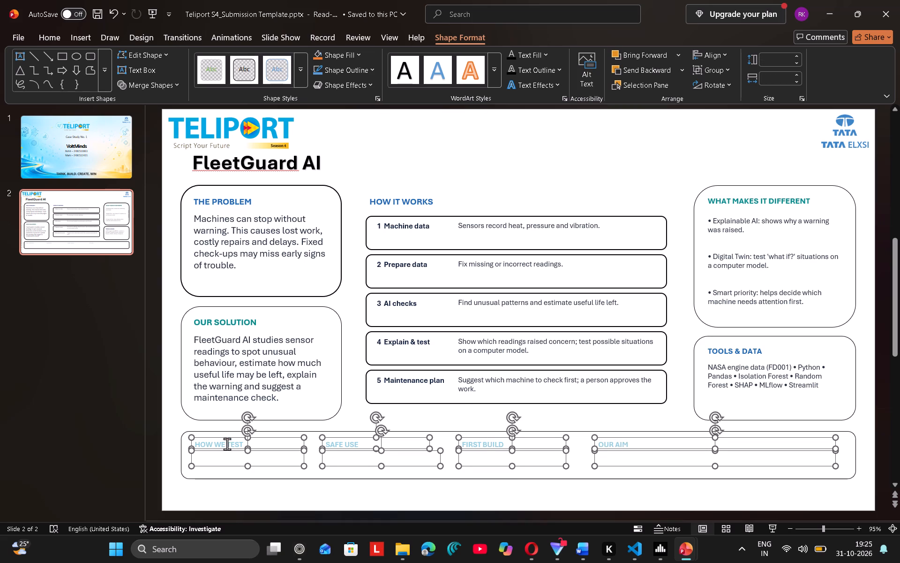
{"action": "left_click", "coordinate": [237, 73]}
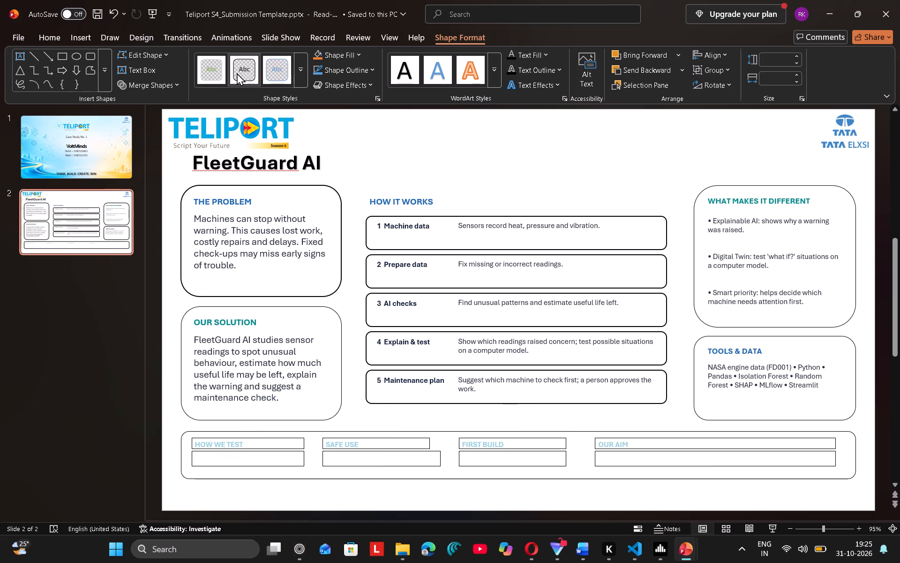
{"action": "left_click", "coordinate": [248, 72]}
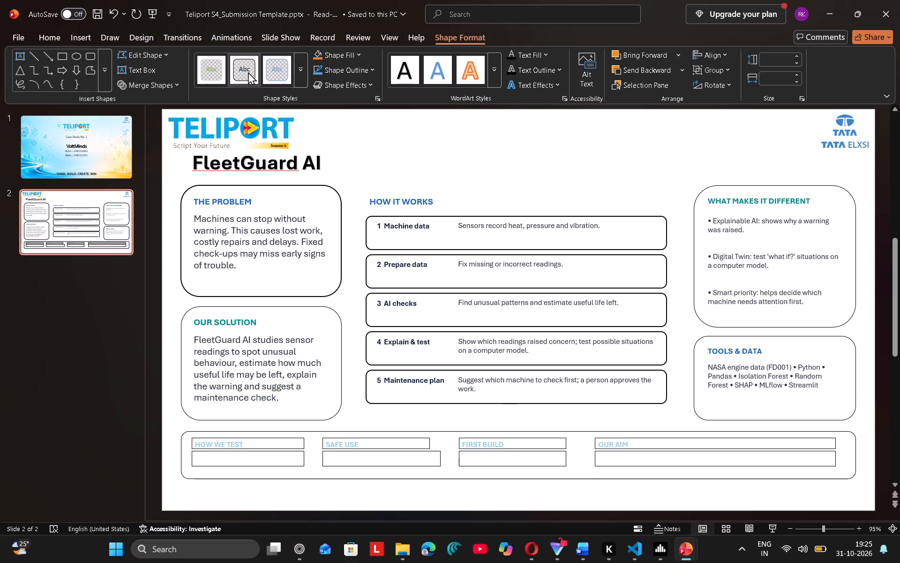
{"action": "left_click", "coordinate": [210, 77]}
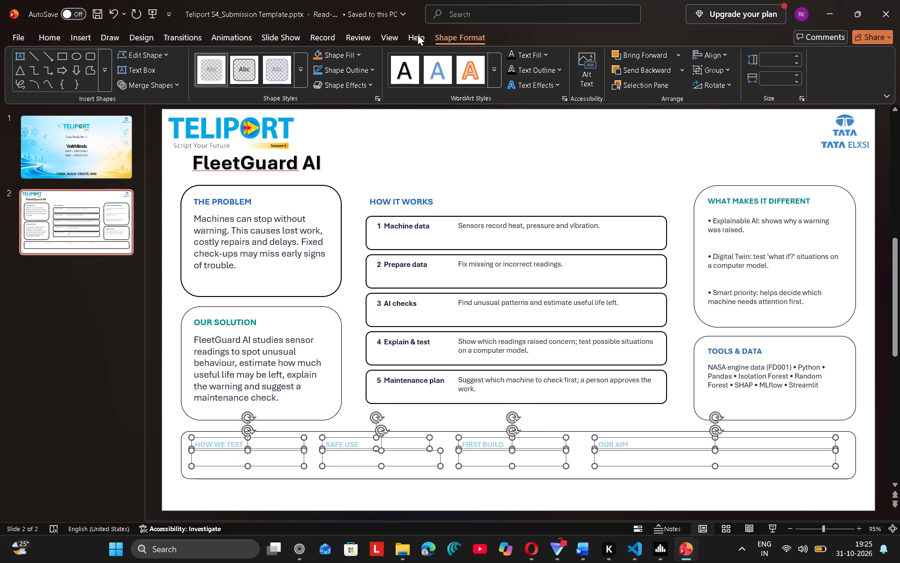
Set the font colour of the selected bottom-banner headings and descriptions to black.
{"action": "left_click", "coordinate": [45, 41]}
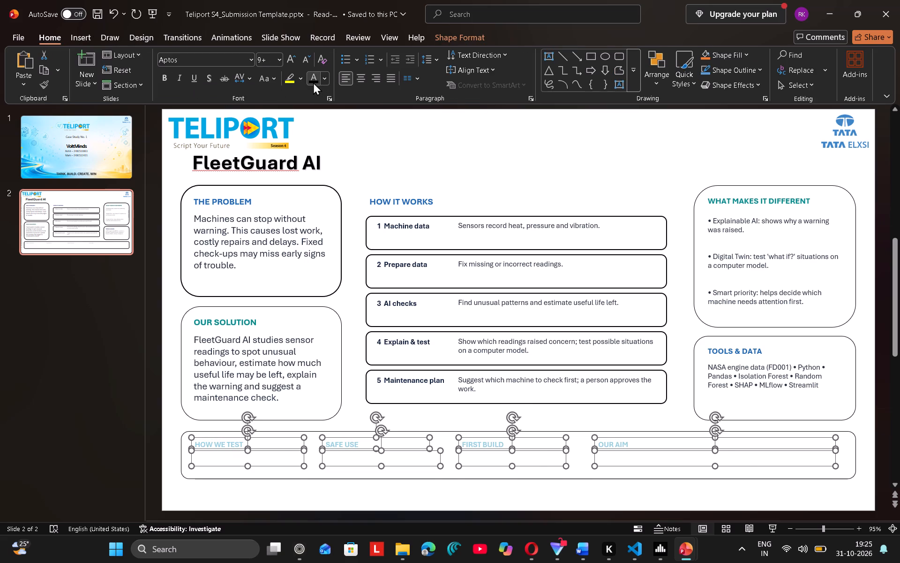
{"action": "left_click", "coordinate": [313, 82]}
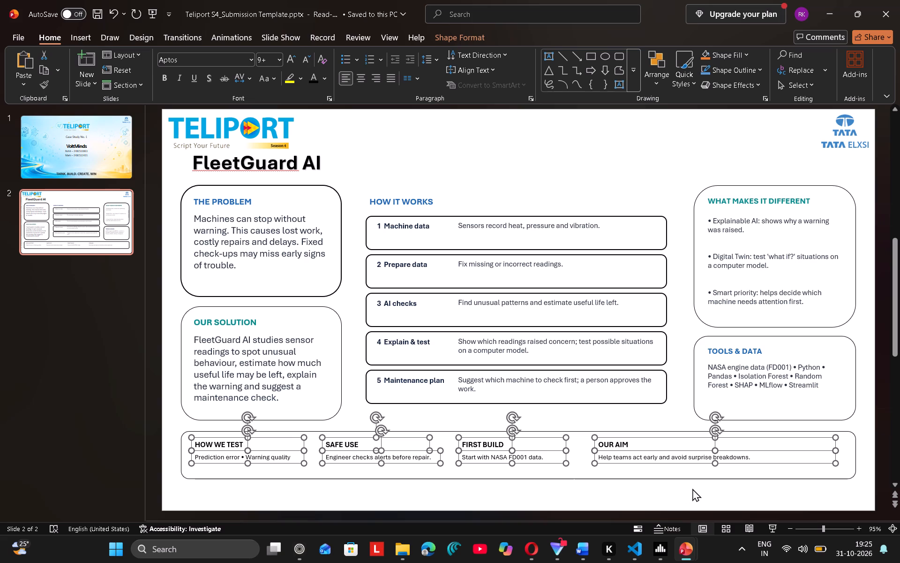
{"action": "left_click", "coordinate": [694, 494]}
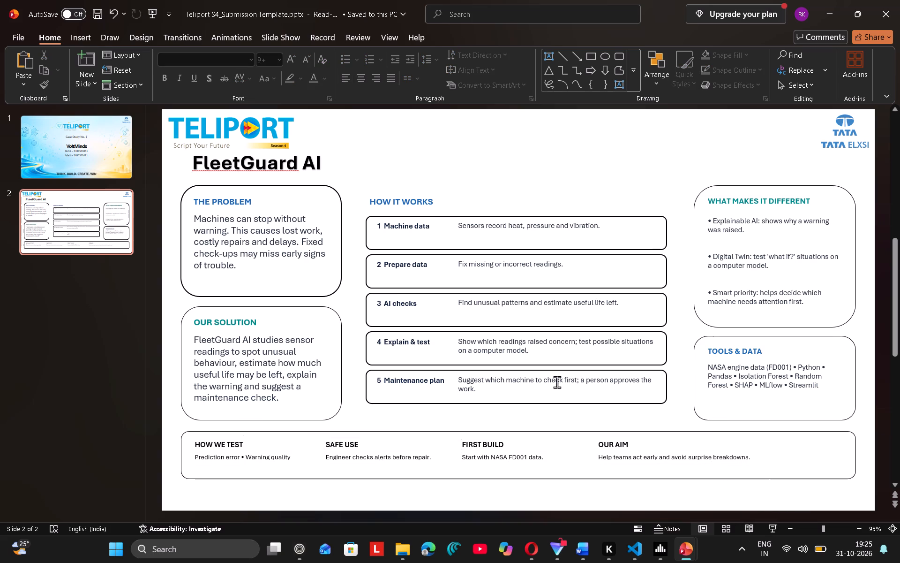
Move the FleetGuard AI title to the centre between the two logos and narrow its text box around the text.
{"action": "left_click", "coordinate": [308, 161]}
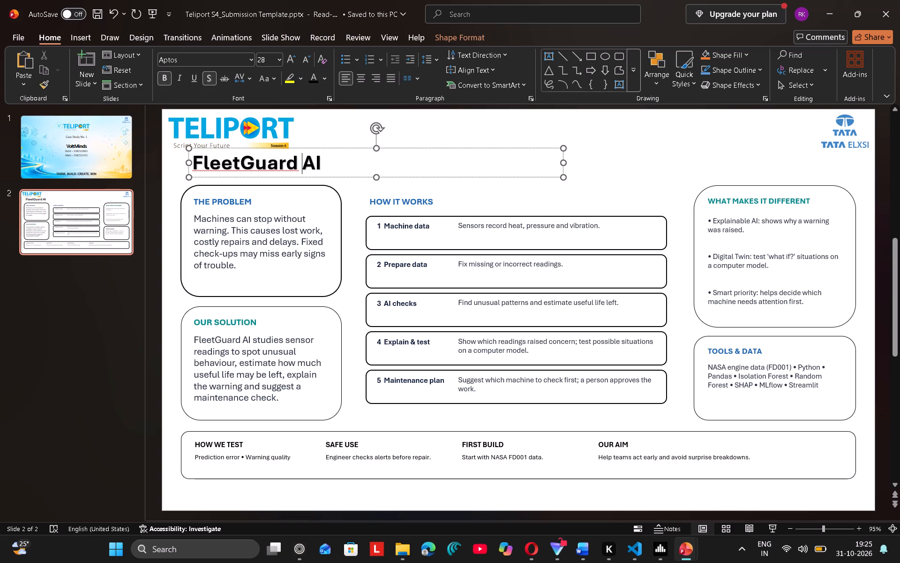
{"action": "left_click_drag", "start_coordinate": [422, 145], "coordinate": [687, 138]}
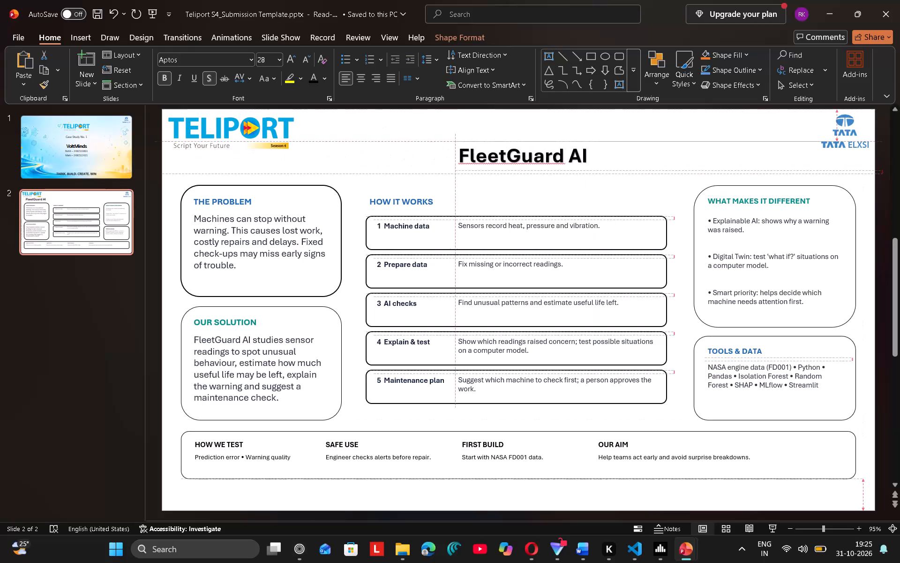
{"action": "left_click_drag", "start_coordinate": [687, 138], "coordinate": [643, 140]}
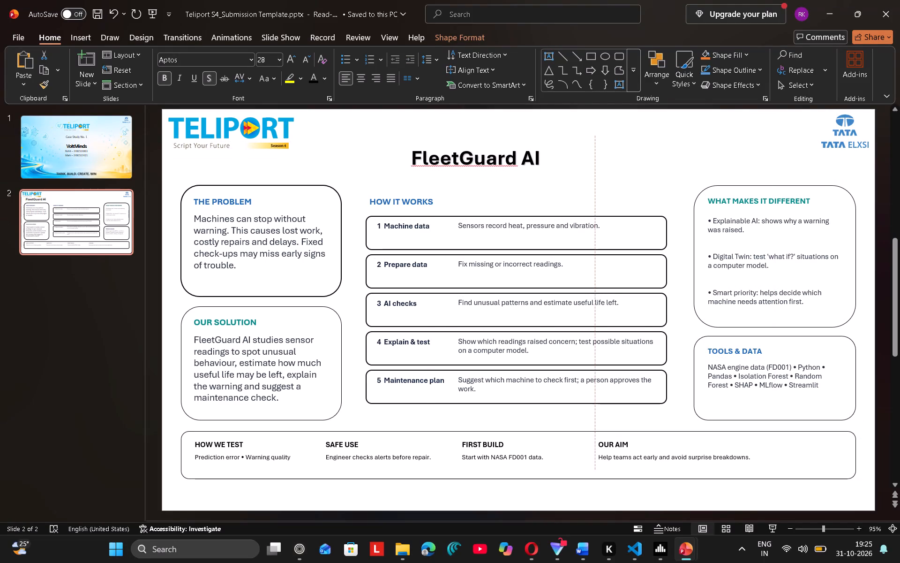
{"action": "left_click_drag", "start_coordinate": [643, 140], "coordinate": [646, 140]}
{"action": "left_click_drag", "start_coordinate": [791, 160], "coordinate": [580, 162]}
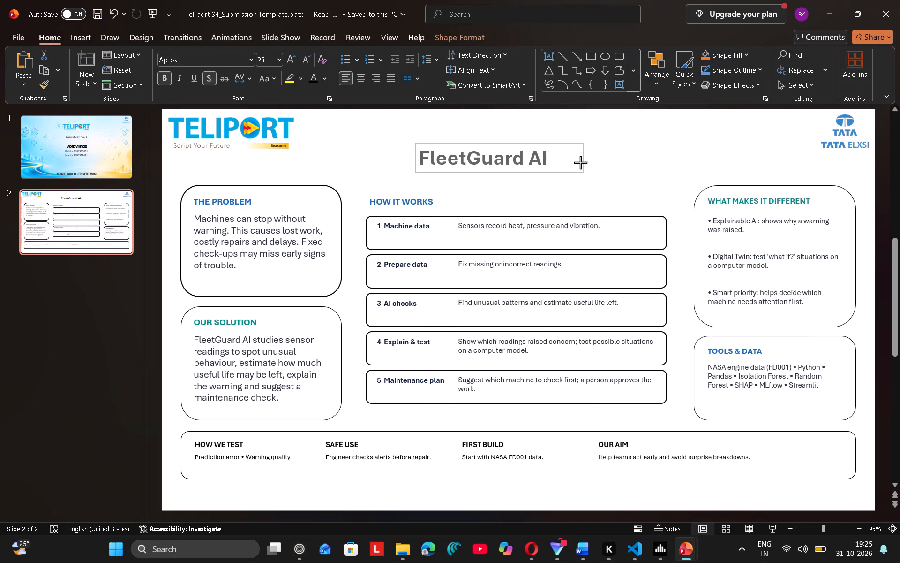
{"action": "left_click_drag", "start_coordinate": [580, 162], "coordinate": [576, 163]}
Increase the FleetGuard AI title's font size to 36.
{"action": "left_click", "coordinate": [550, 159]}
{"action": "key", "text": "ctrl+a"}
{"action": "left_click", "coordinate": [511, 167]}
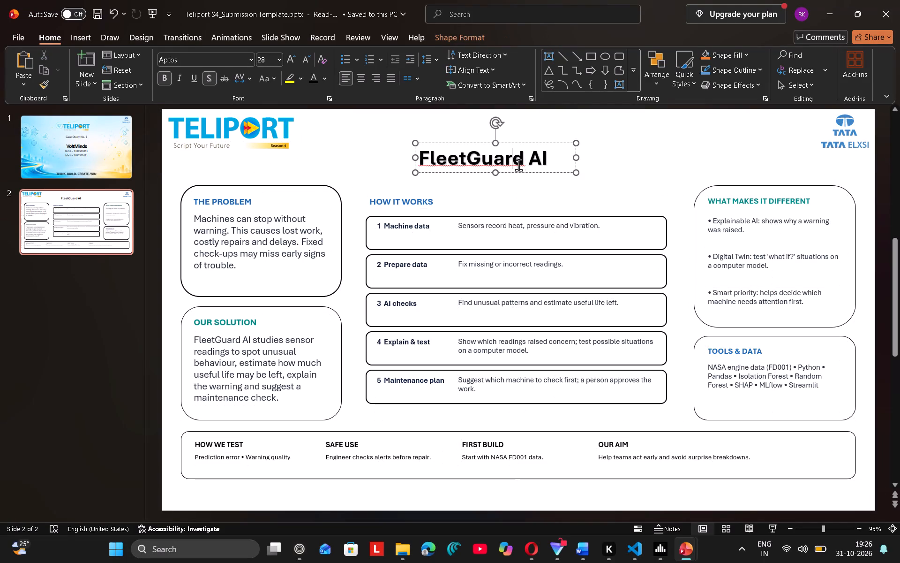
{"action": "key", "text": "ctrl+a"}
{"action": "double_click", "coordinate": [291, 55]}
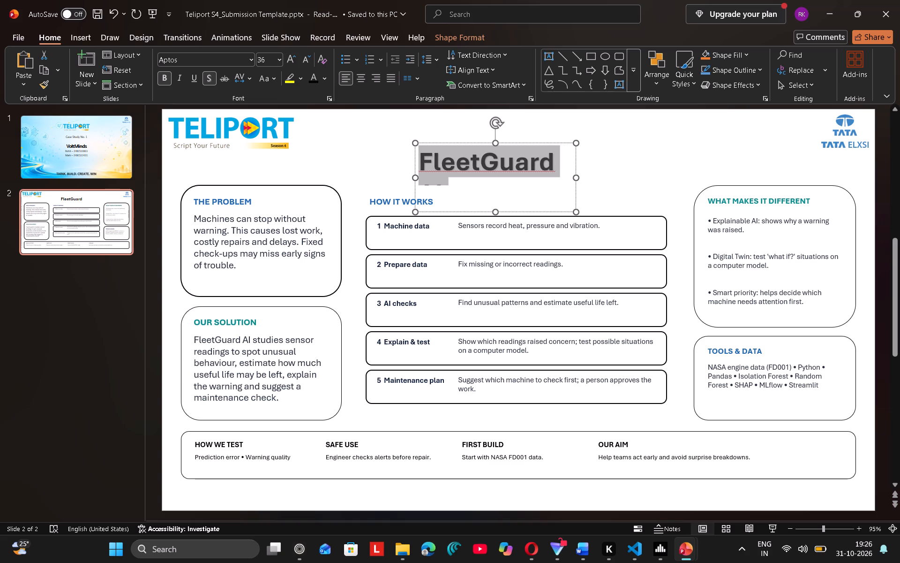
Widen the title's text box so FleetGuard AI fits on one line, and move it slightly upward.
{"action": "left_click_drag", "start_coordinate": [517, 145], "coordinate": [512, 139]}
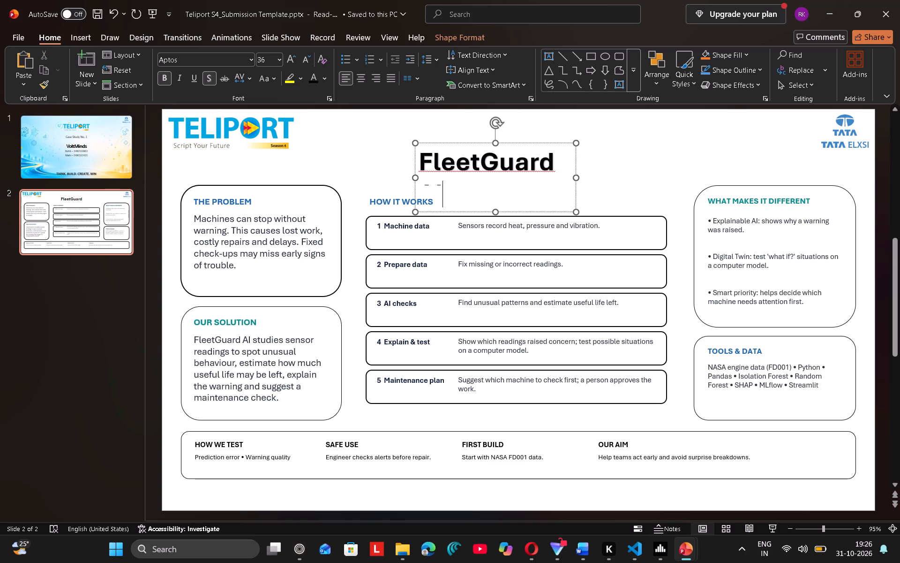
{"action": "left_click_drag", "start_coordinate": [575, 178], "coordinate": [603, 175]}
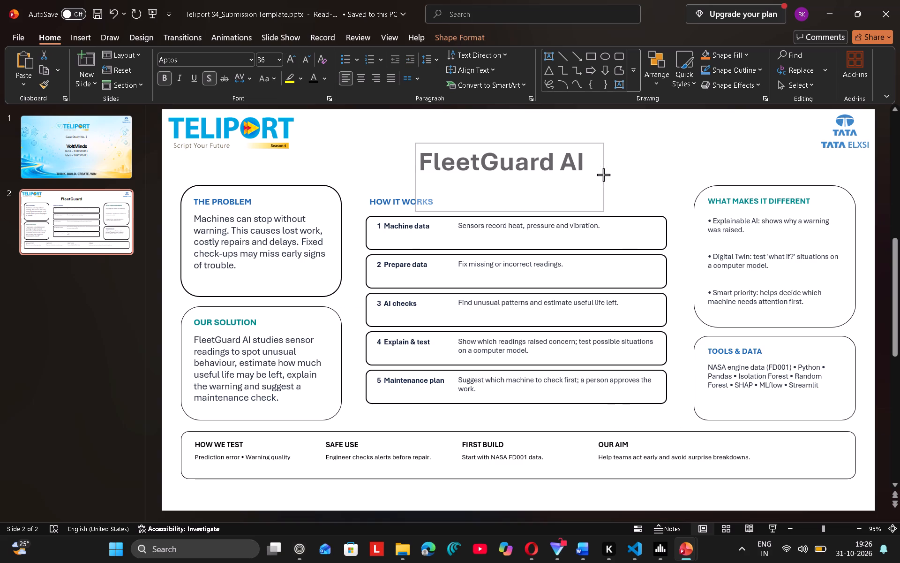
{"action": "left_click_drag", "start_coordinate": [603, 175], "coordinate": [601, 172]}
{"action": "left_click", "coordinate": [526, 170]}
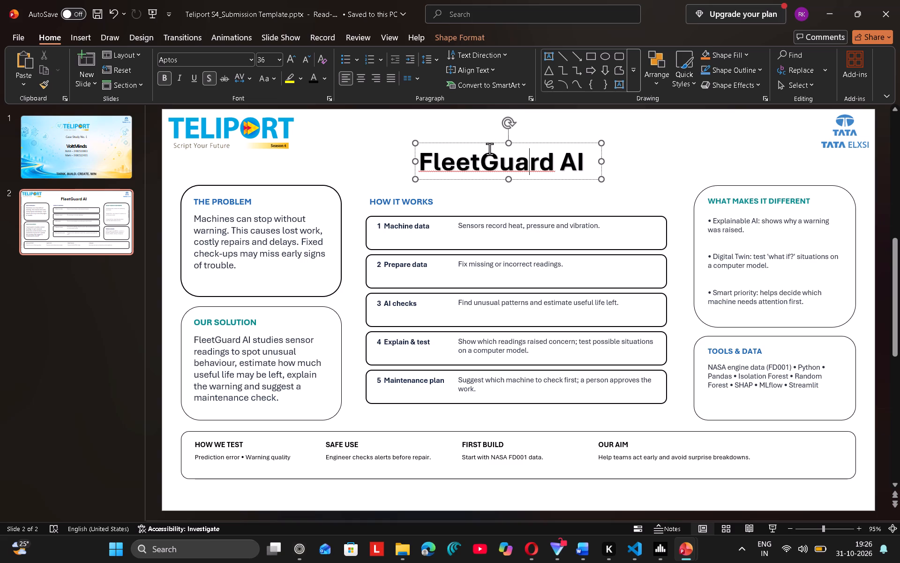
{"action": "left_click_drag", "start_coordinate": [489, 144], "coordinate": [492, 134]}
Set the FleetGuard AI title's font colour to the standard Blue.
{"action": "left_click", "coordinate": [525, 146]}
{"action": "key", "text": "ctrl+a"}
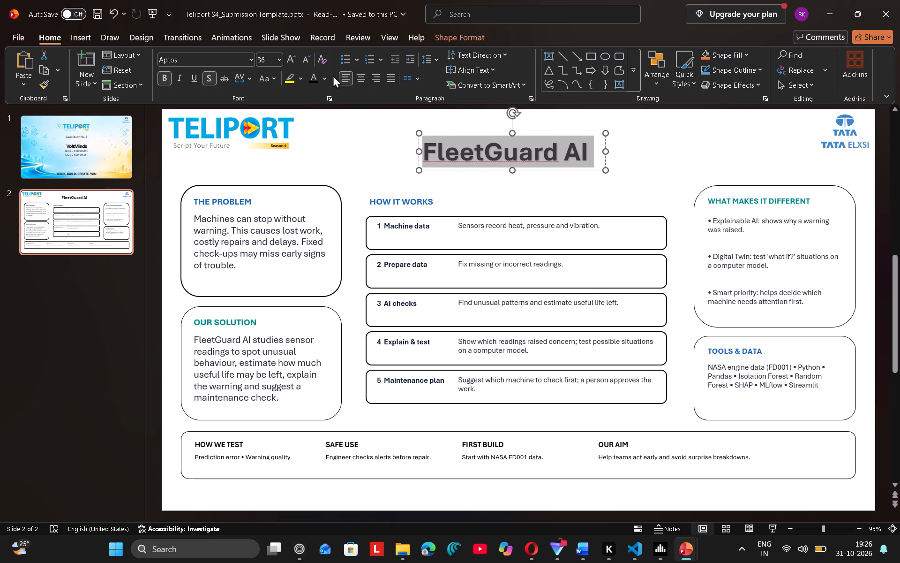
{"action": "left_click", "coordinate": [325, 78]}
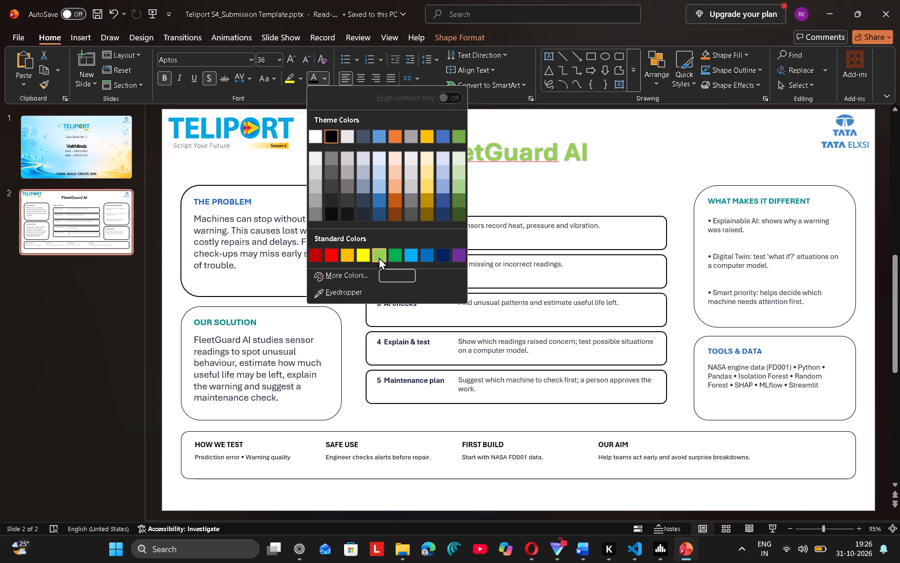
{"action": "left_click", "coordinate": [429, 253]}
{"action": "left_click", "coordinate": [681, 148]}
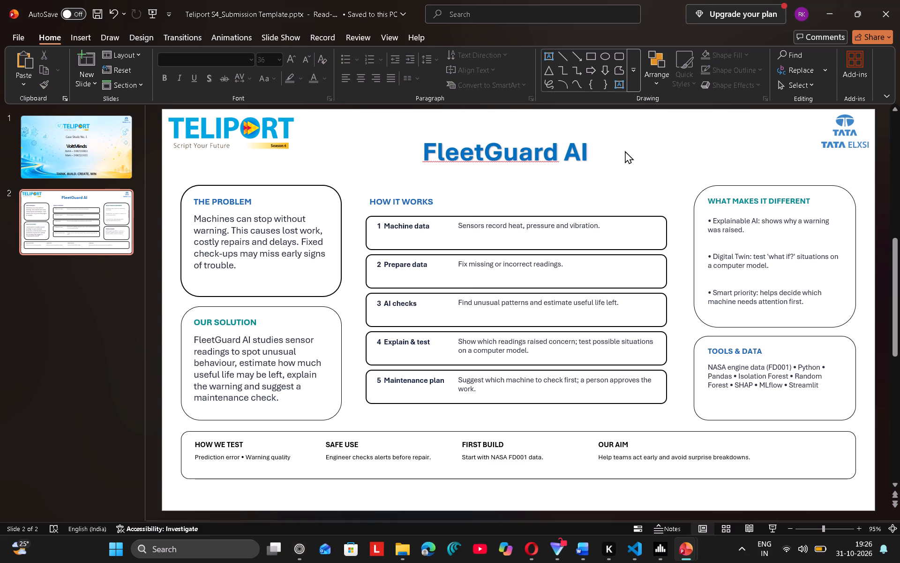
Remove the space in the title so it reads FleetGuardAI.
{"action": "left_click", "coordinate": [600, 151]}
{"action": "left_click", "coordinate": [571, 151]}
{"action": "key", "text": "BackSpace"}
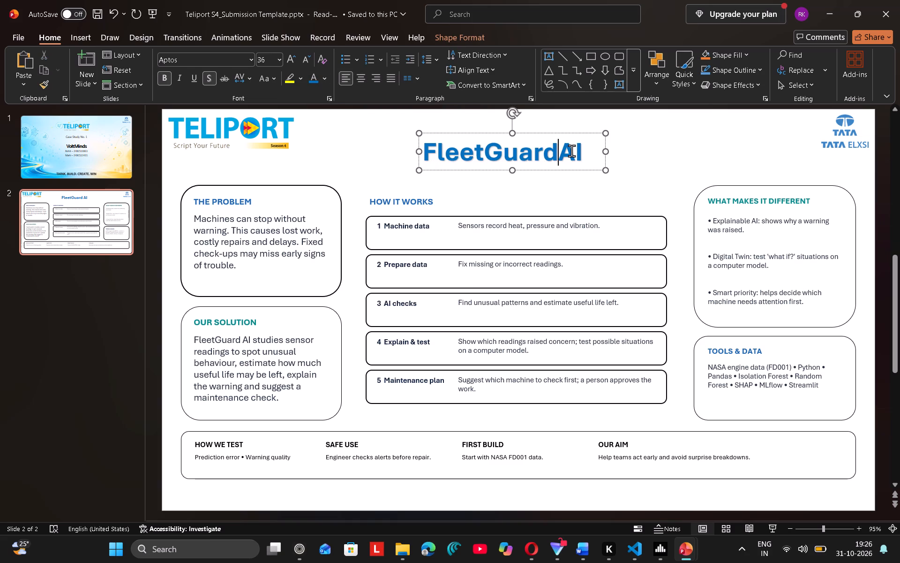
{"action": "left_click", "coordinate": [685, 161]}
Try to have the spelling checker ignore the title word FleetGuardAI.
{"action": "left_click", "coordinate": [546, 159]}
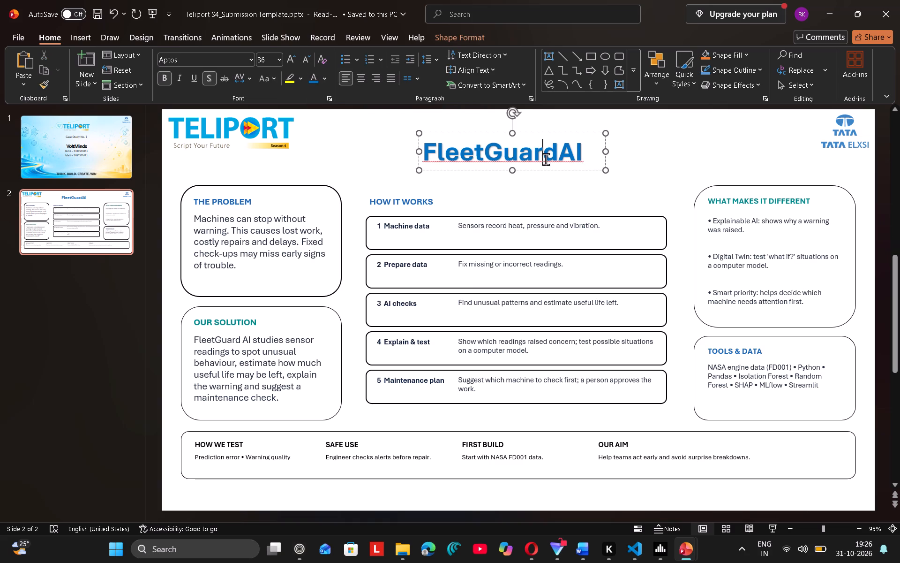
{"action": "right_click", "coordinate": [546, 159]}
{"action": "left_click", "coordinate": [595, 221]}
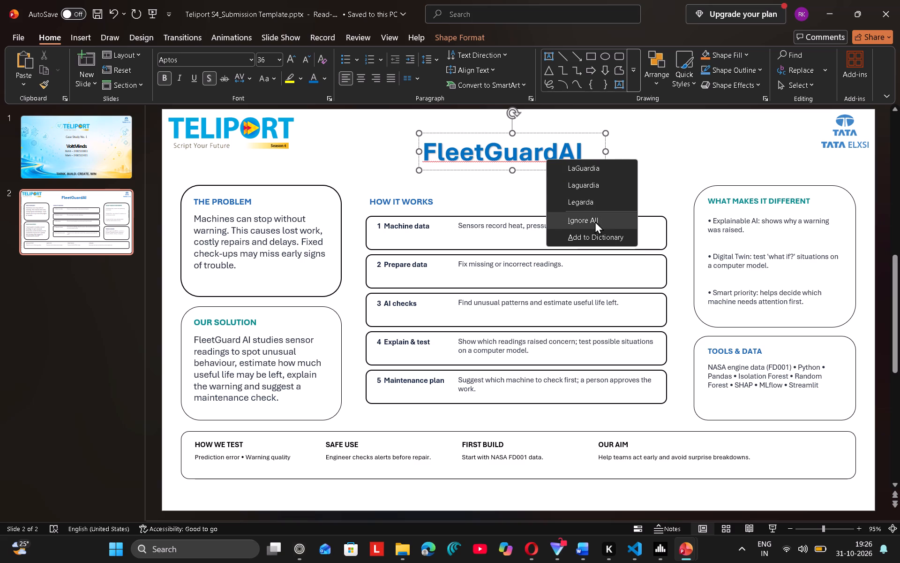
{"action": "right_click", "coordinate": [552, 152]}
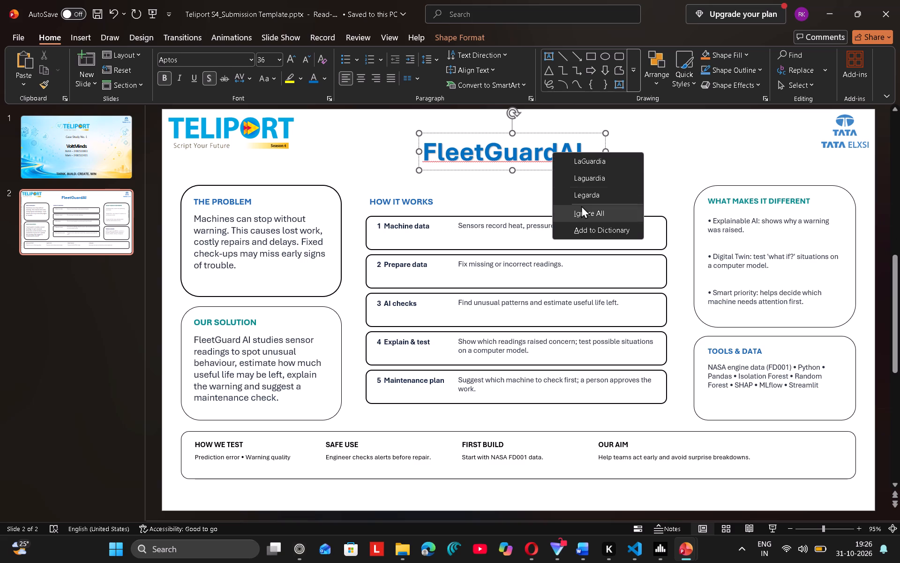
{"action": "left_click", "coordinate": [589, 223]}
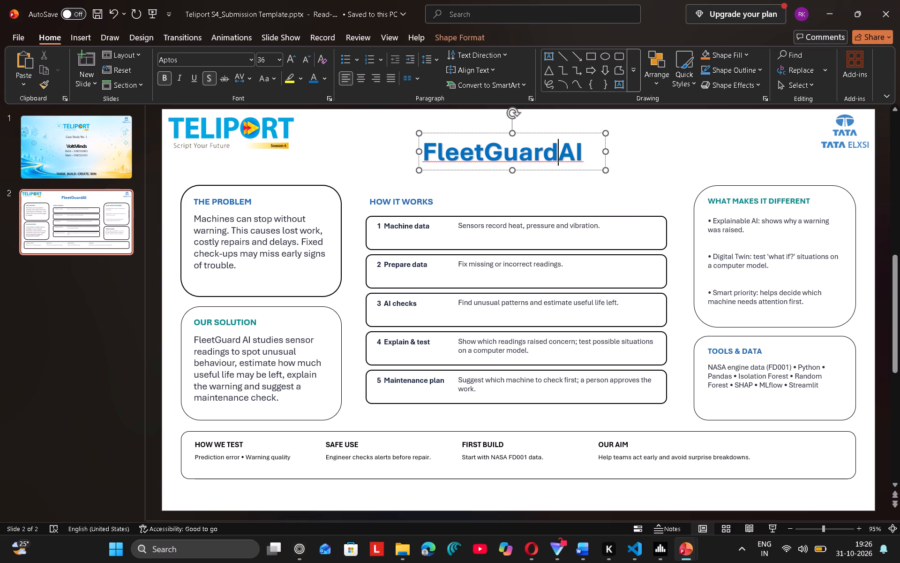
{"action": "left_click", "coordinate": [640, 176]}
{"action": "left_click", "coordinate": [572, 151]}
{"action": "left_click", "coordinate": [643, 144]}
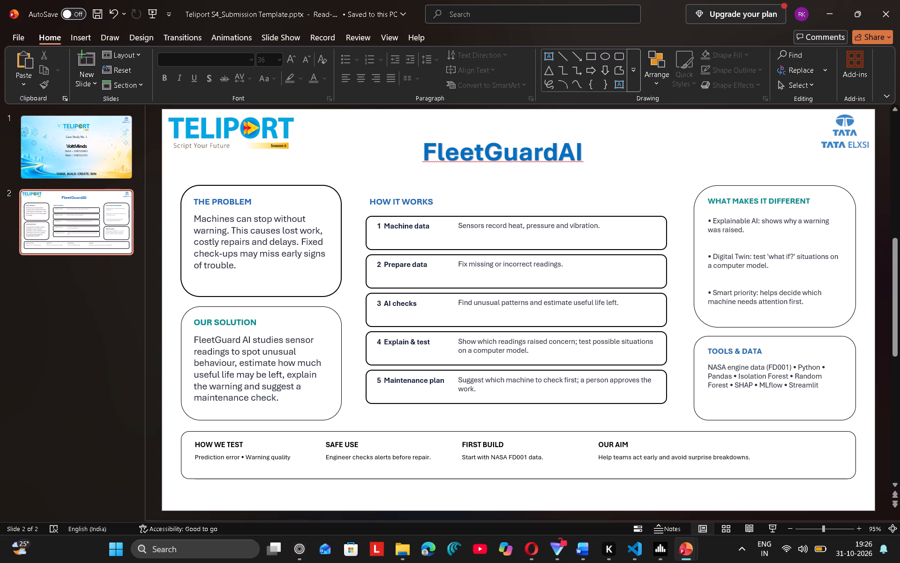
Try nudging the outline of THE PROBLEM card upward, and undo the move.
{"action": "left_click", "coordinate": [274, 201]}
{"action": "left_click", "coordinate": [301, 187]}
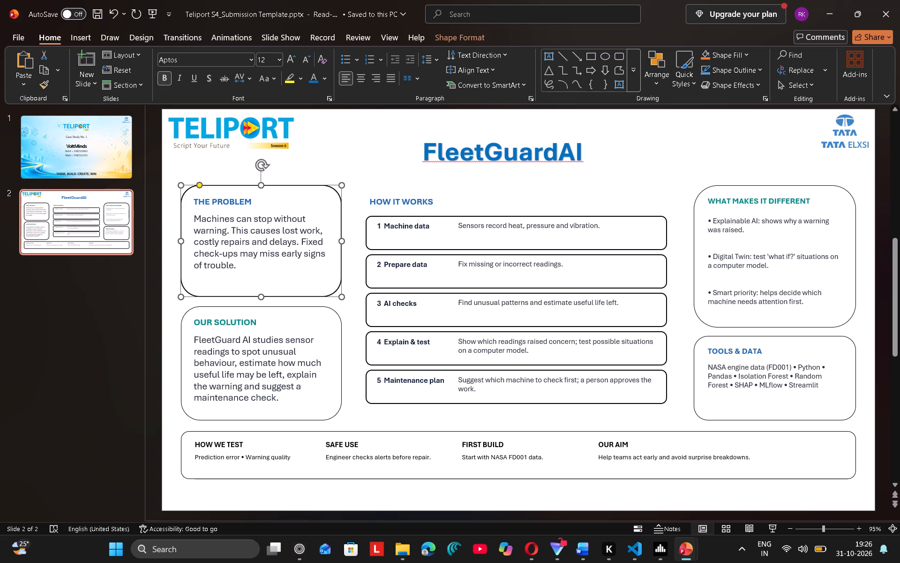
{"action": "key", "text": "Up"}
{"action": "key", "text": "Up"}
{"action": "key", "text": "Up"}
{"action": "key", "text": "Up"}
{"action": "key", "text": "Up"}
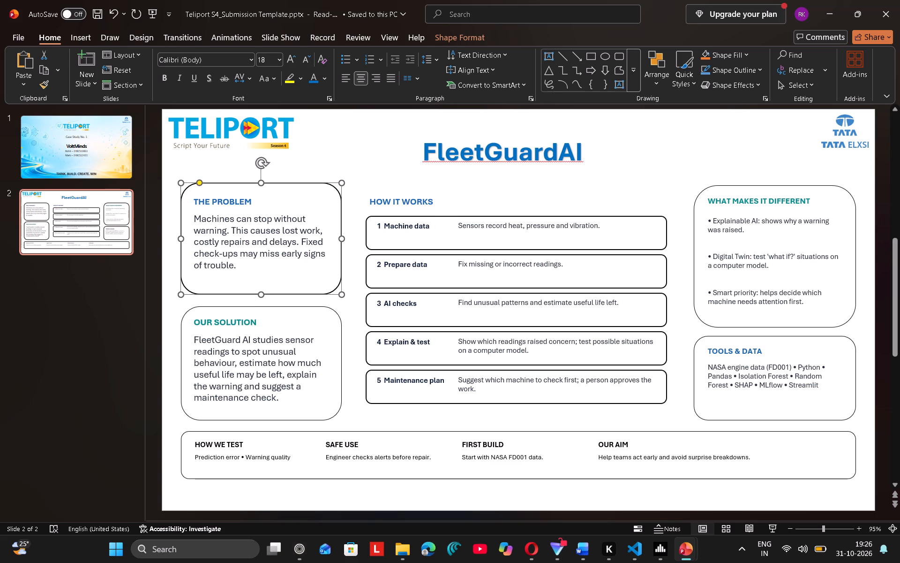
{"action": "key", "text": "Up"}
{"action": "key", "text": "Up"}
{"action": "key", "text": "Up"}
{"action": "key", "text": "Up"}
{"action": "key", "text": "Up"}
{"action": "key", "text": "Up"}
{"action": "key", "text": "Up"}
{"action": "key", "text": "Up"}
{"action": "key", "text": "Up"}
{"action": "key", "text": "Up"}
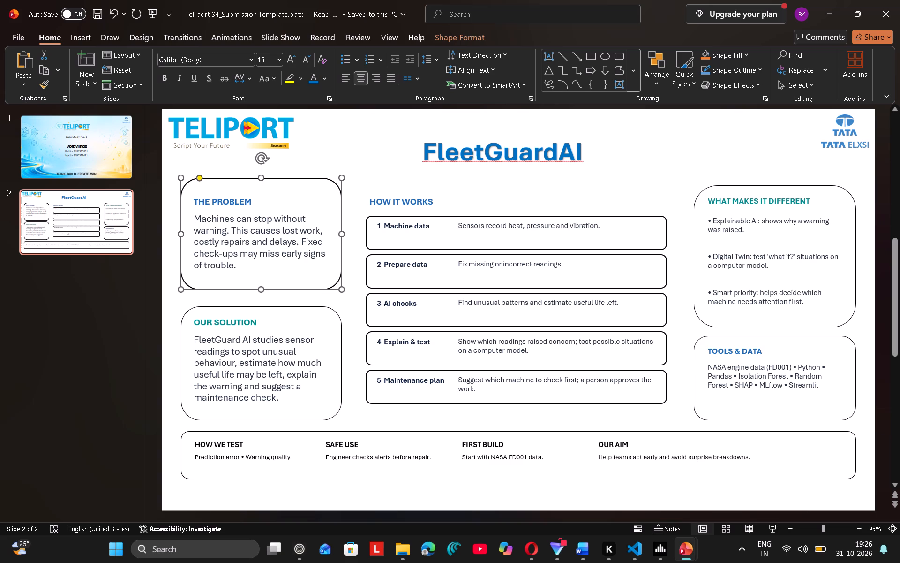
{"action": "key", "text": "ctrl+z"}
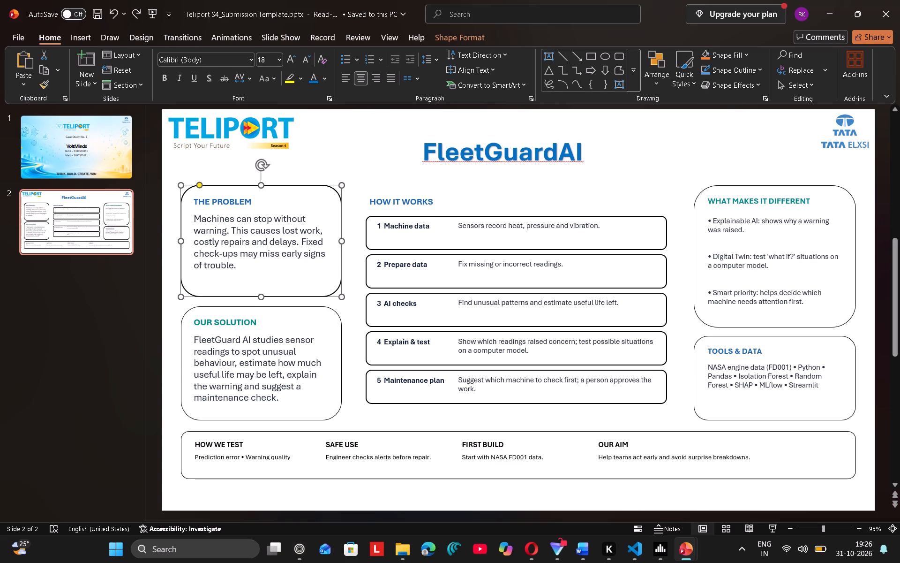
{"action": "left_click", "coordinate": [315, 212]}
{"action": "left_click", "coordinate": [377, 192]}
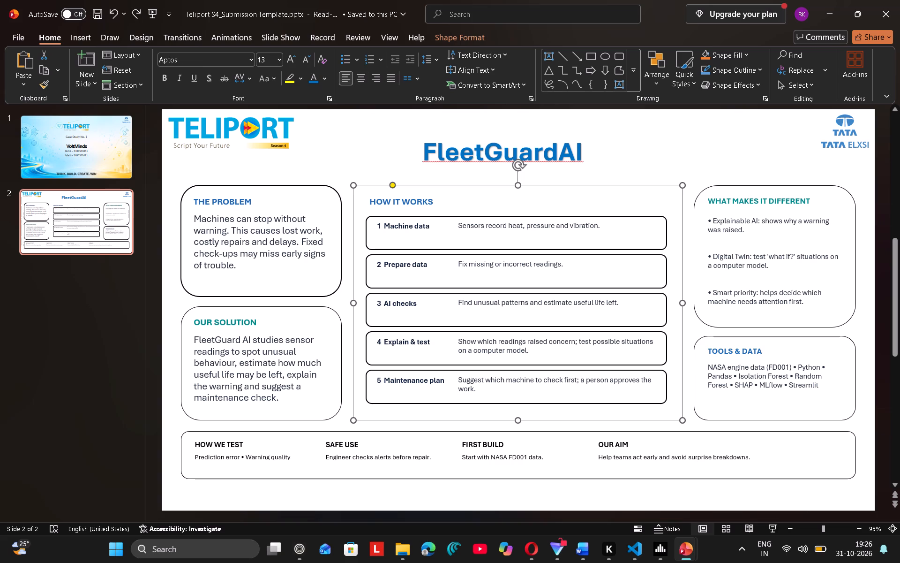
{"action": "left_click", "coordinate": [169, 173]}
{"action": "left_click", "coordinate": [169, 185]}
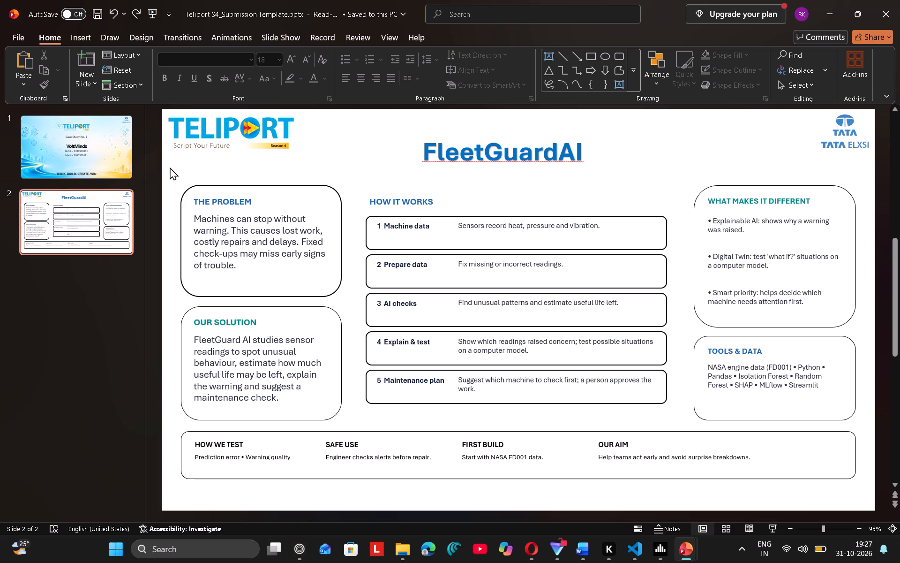
Delete the empty full-width shape behind the slide's title and header logos.
{"action": "left_click", "coordinate": [170, 175]}
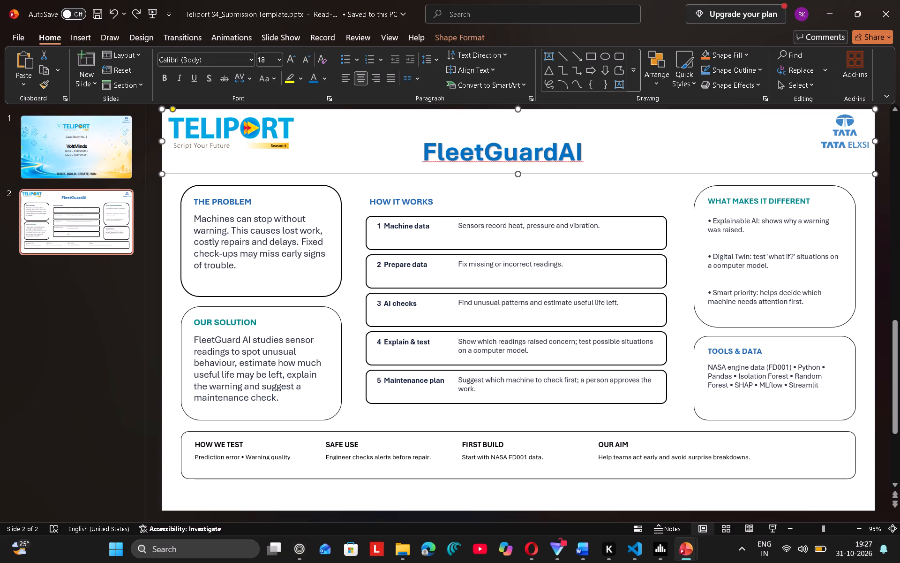
{"action": "key", "text": "Delete"}
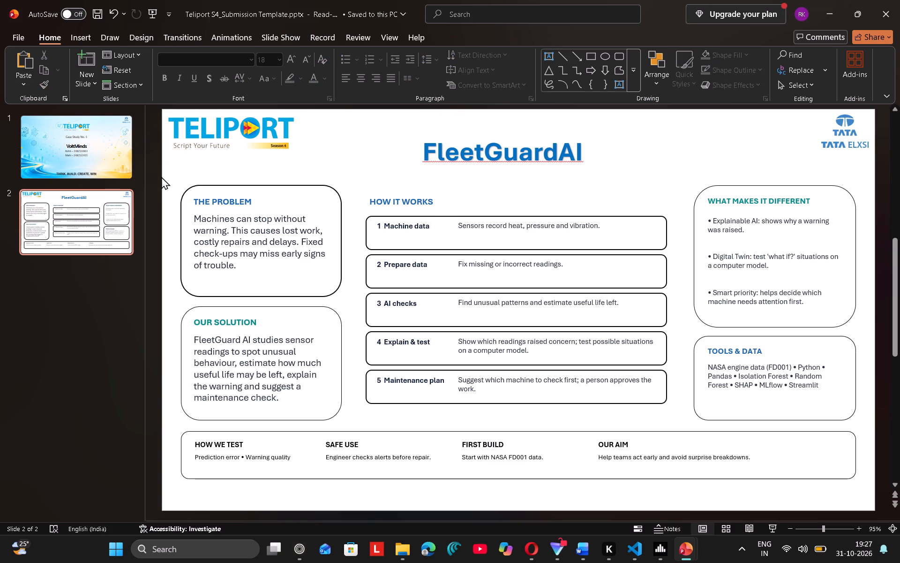
Move the whole THE PROBLEM card, with its outline, heading and text, up to just below the TELIPORT logo.
{"action": "left_click_drag", "start_coordinate": [167, 171], "coordinate": [350, 302]}
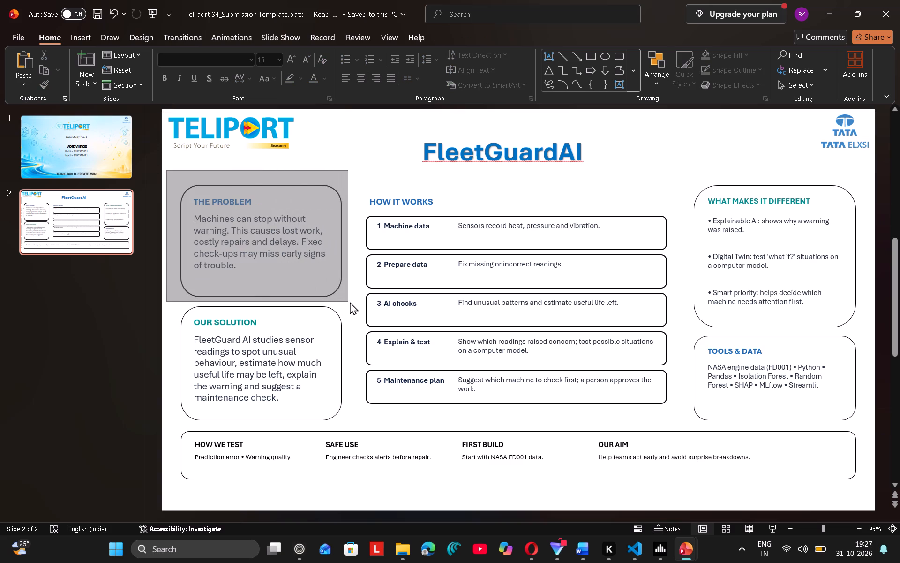
{"action": "left_click_drag", "start_coordinate": [350, 302], "coordinate": [349, 302]}
{"action": "key", "text": "Up"}
{"action": "key", "text": "Up"}
{"action": "key", "text": "Up"}
{"action": "key", "text": "Up"}
{"action": "key", "text": "Up"}
{"action": "key", "text": "Up"}
{"action": "key", "text": "Up"}
{"action": "key", "text": "Up"}
{"action": "key", "text": "Up"}
{"action": "key", "text": "Up"}
{"action": "key", "text": "Up"}
{"action": "key", "text": "Up"}
{"action": "key", "text": "Up"}
{"action": "key", "text": "Up"}
{"action": "key", "text": "Up"}
{"action": "key", "text": "Up"}
{"action": "key", "text": "Up"}
{"action": "key", "text": "Up"}
{"action": "key", "text": "Up"}
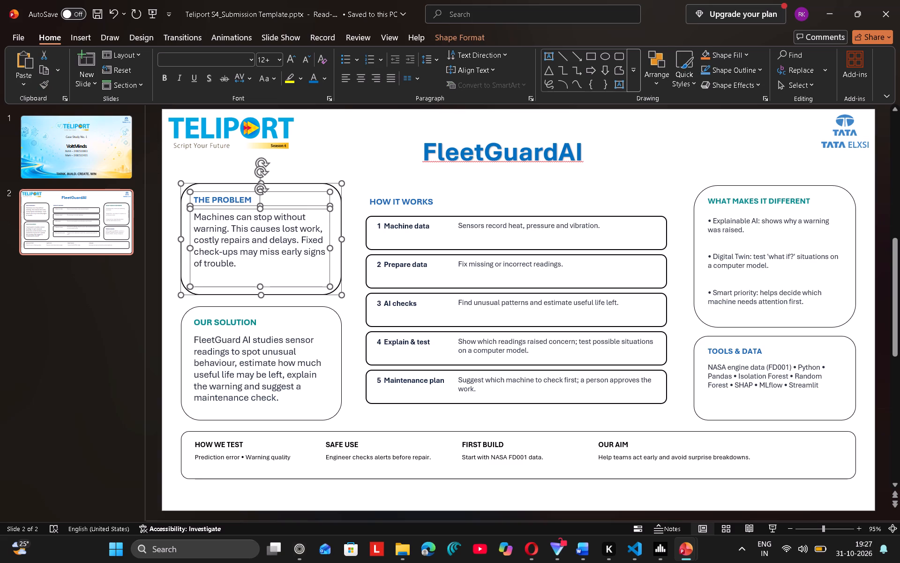
{"action": "key", "text": "Down"}
{"action": "key", "text": "Down"}
{"action": "key", "text": "Down"}
{"action": "key", "text": "Down"}
{"action": "key", "text": "Down"}
{"action": "key", "text": "Down"}
{"action": "key", "text": "Down"}
{"action": "key", "text": "Down"}
{"action": "key", "text": "Down"}
{"action": "key", "text": "Down"}
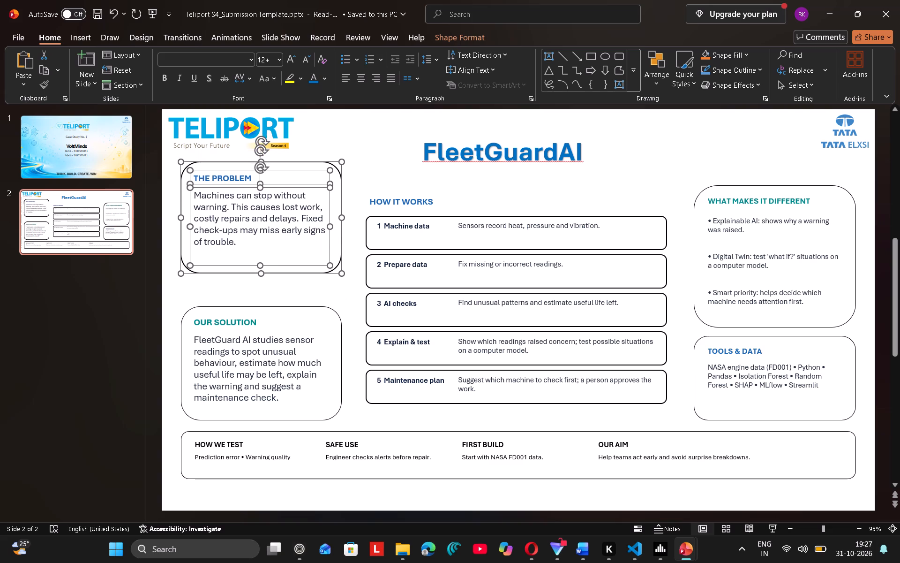
{"action": "key", "text": "Down"}
{"action": "key", "text": "Down"}
{"action": "key", "text": "Down"}
{"action": "key", "text": "Down"}
{"action": "key", "text": "Down"}
{"action": "key", "text": "Down"}
{"action": "key", "text": "Down"}
{"action": "key", "text": "Down"}
{"action": "key", "text": "Down"}
{"action": "key", "text": "Down"}
{"action": "key", "text": "Down"}
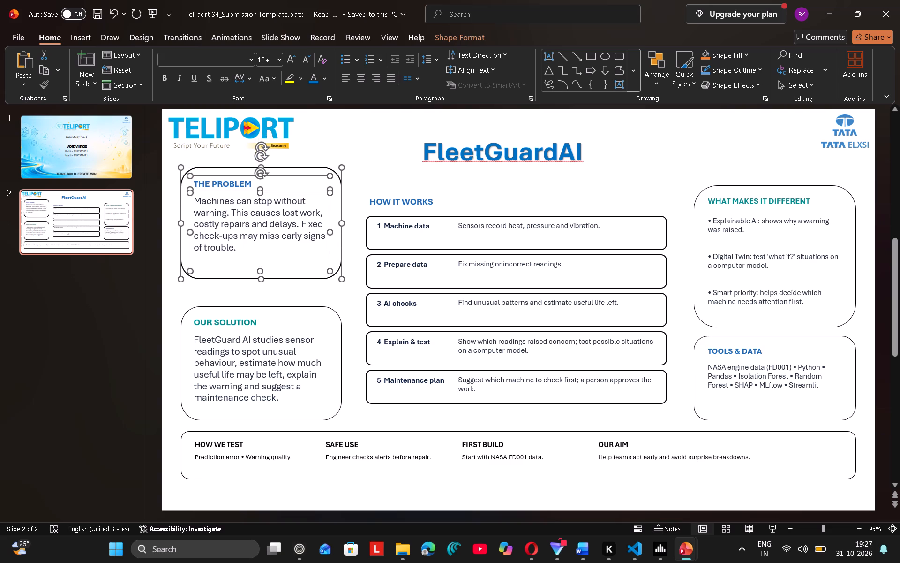
{"action": "key", "text": "Down"}
{"action": "key", "text": "Down"}
{"action": "key", "text": "Down"}
{"action": "key", "text": "Down"}
{"action": "key", "text": "Down"}
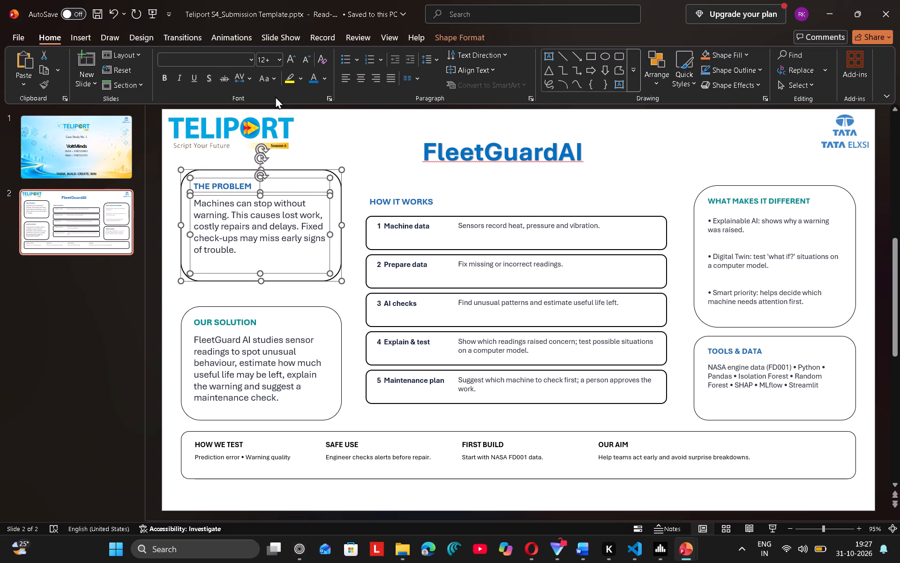
Set the font size of THE PROBLEM card's heading and text to 13.
{"action": "left_click", "coordinate": [296, 57]}
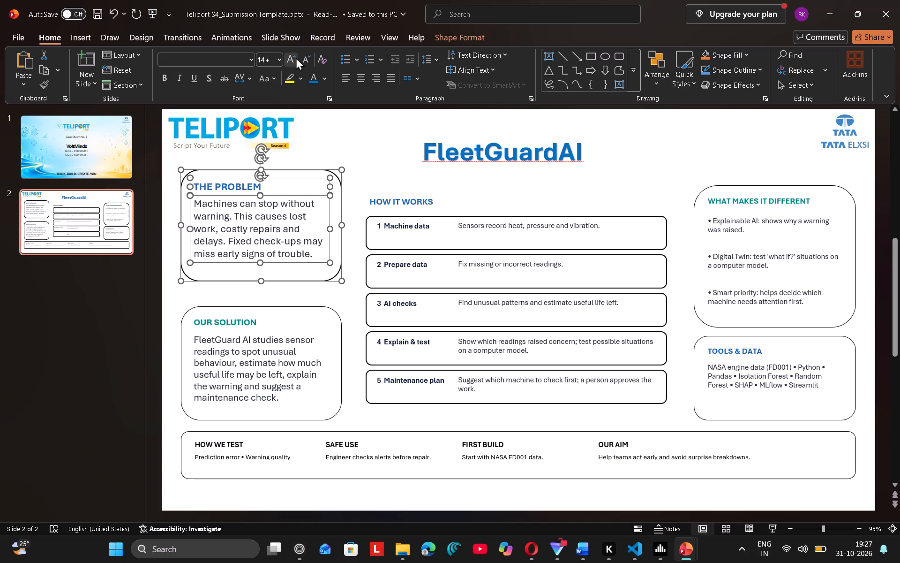
{"action": "left_click", "coordinate": [267, 60]}
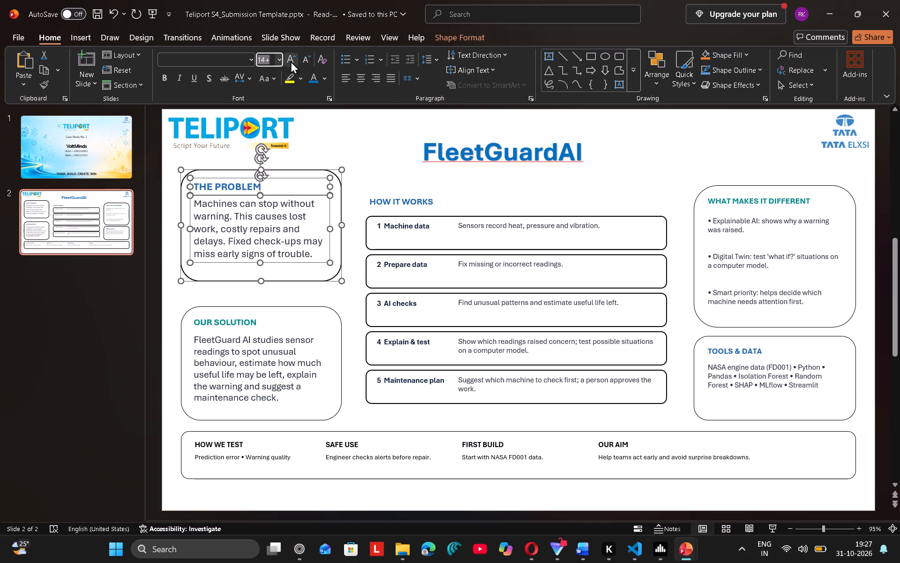
{"action": "type", "text": "13"}
{"action": "key", "text": "Return"}
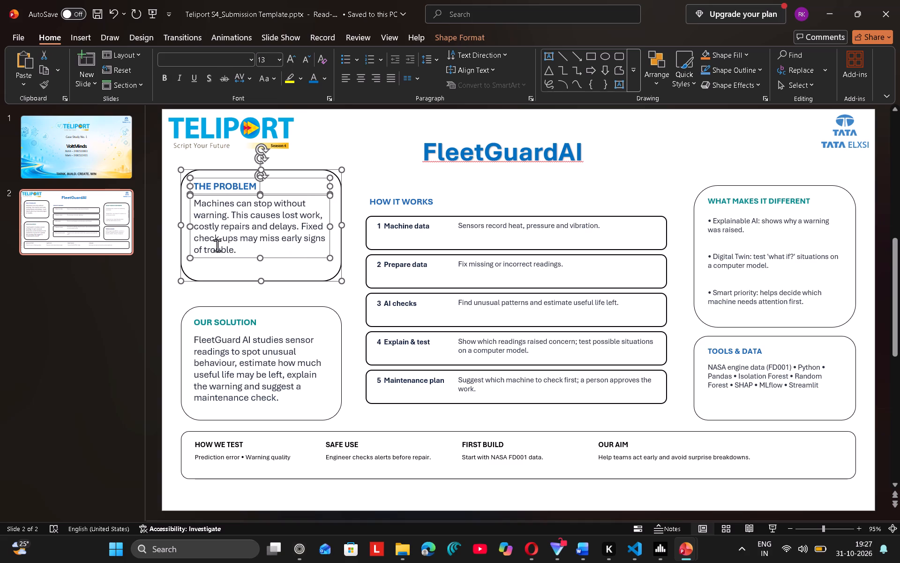
{"action": "left_click", "coordinate": [164, 253]}
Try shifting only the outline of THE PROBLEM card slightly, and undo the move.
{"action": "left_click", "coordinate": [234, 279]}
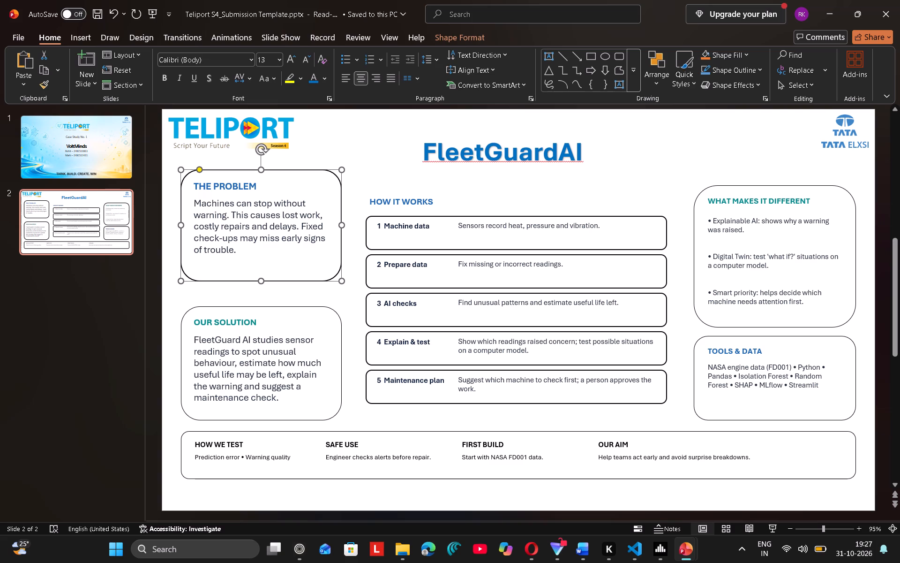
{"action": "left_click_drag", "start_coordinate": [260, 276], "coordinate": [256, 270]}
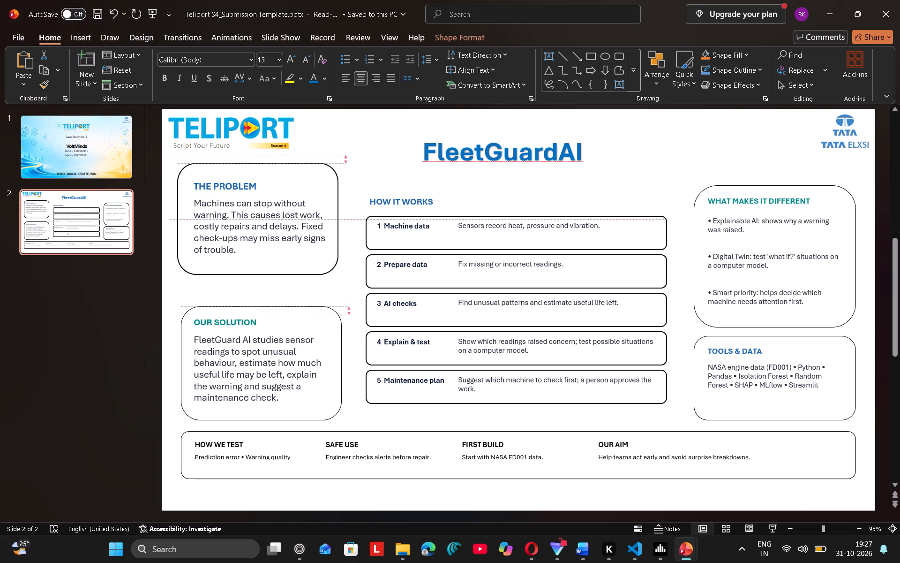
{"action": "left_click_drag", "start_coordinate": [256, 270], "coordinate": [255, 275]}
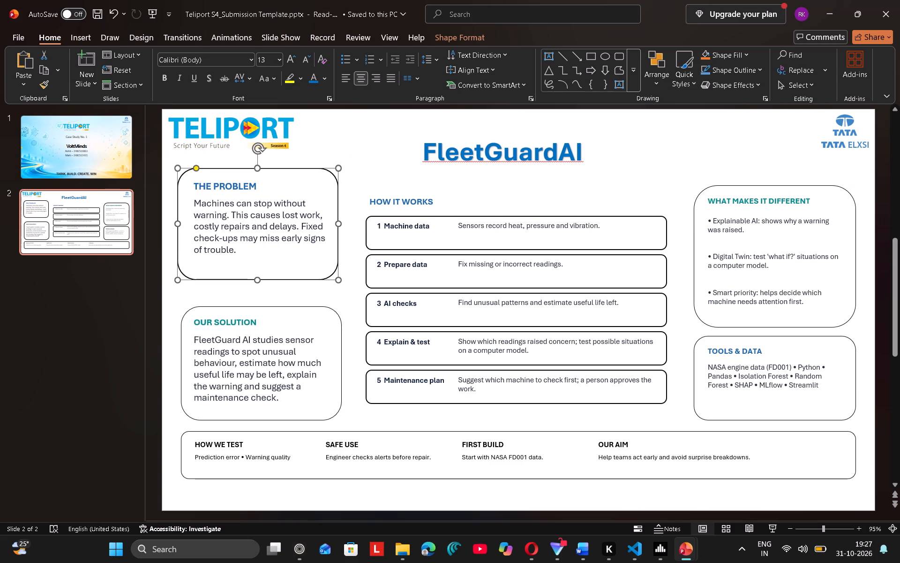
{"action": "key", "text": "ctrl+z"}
Shorten the outline of THE PROBLEM card from its bottom edge so it ends just below the text.
{"action": "left_click_drag", "start_coordinate": [262, 280], "coordinate": [263, 266]}
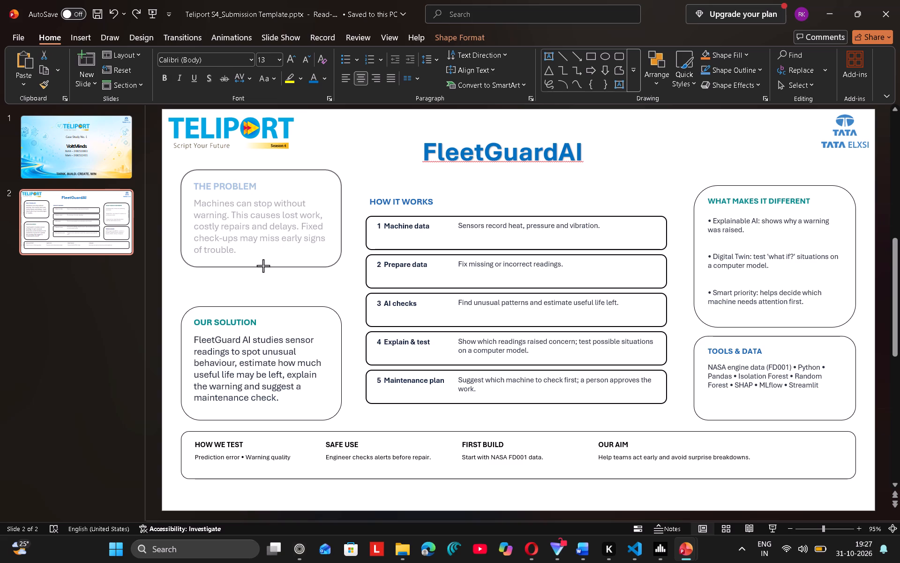
{"action": "left_click_drag", "start_coordinate": [263, 266], "coordinate": [263, 266]}
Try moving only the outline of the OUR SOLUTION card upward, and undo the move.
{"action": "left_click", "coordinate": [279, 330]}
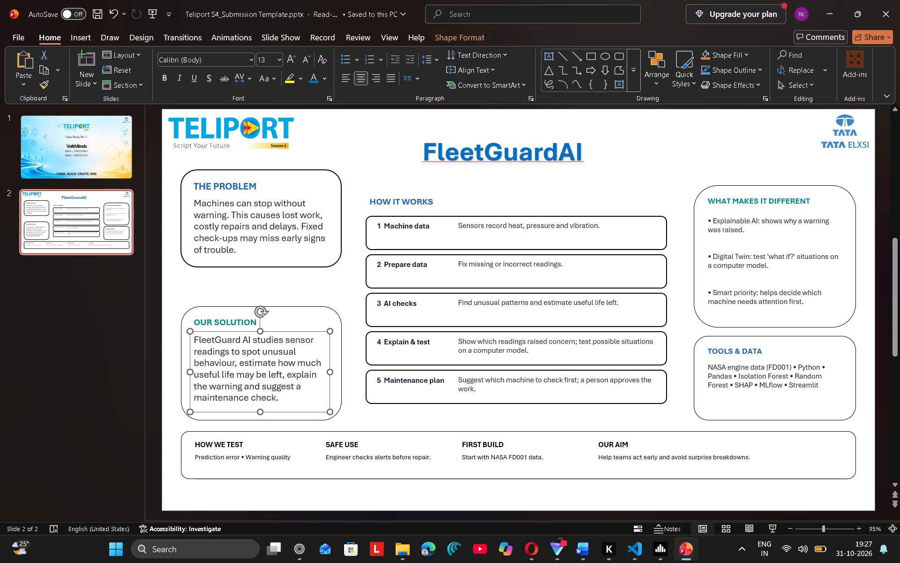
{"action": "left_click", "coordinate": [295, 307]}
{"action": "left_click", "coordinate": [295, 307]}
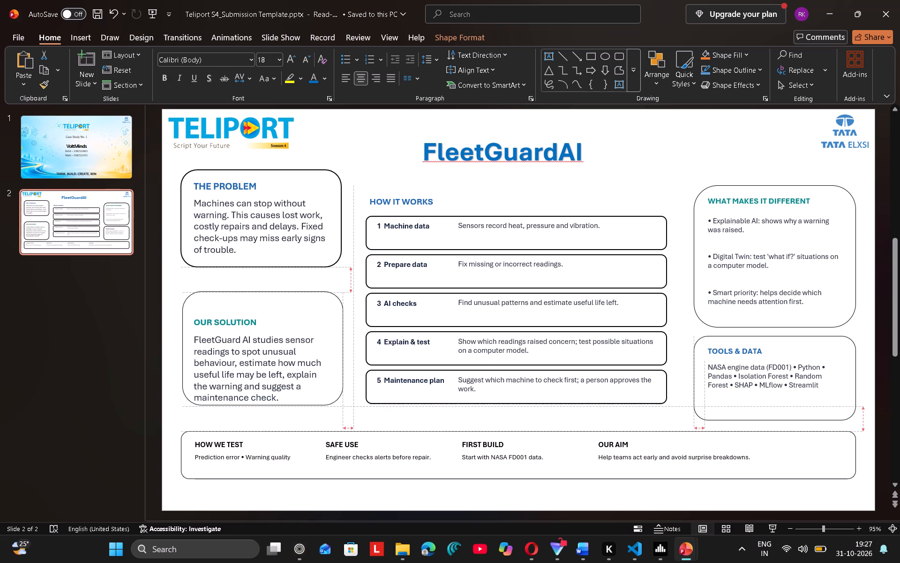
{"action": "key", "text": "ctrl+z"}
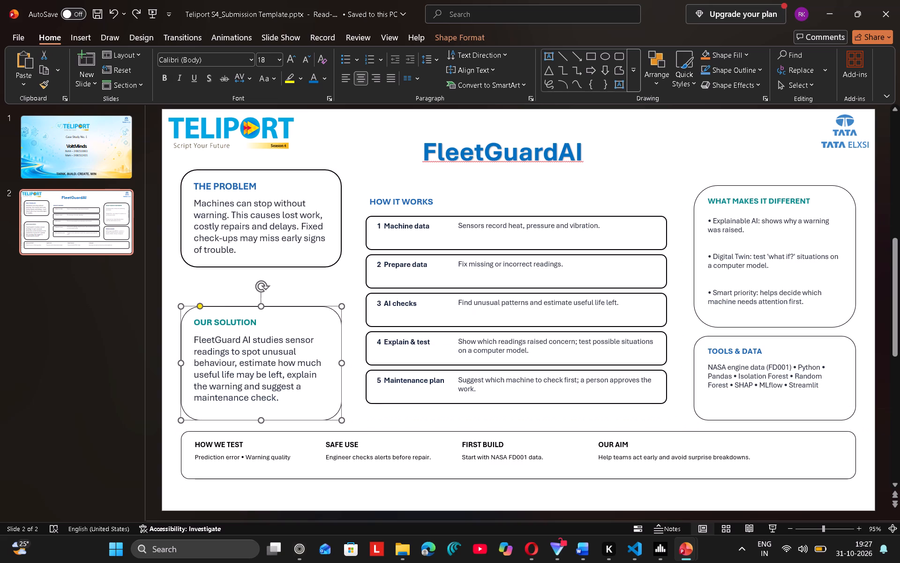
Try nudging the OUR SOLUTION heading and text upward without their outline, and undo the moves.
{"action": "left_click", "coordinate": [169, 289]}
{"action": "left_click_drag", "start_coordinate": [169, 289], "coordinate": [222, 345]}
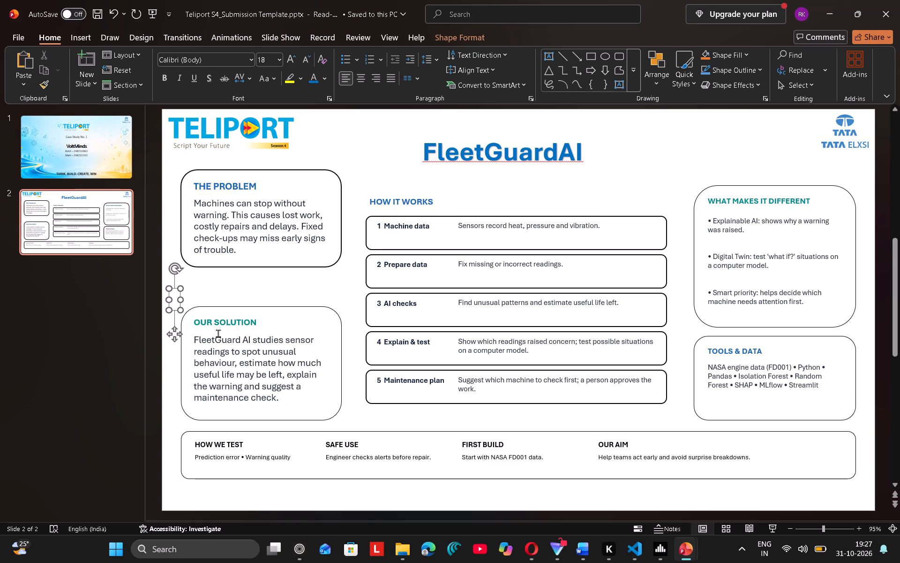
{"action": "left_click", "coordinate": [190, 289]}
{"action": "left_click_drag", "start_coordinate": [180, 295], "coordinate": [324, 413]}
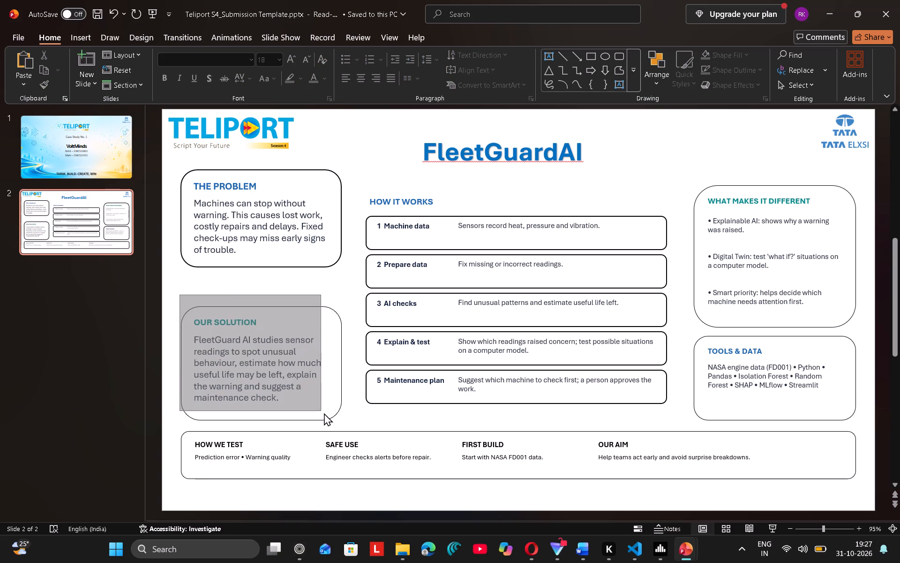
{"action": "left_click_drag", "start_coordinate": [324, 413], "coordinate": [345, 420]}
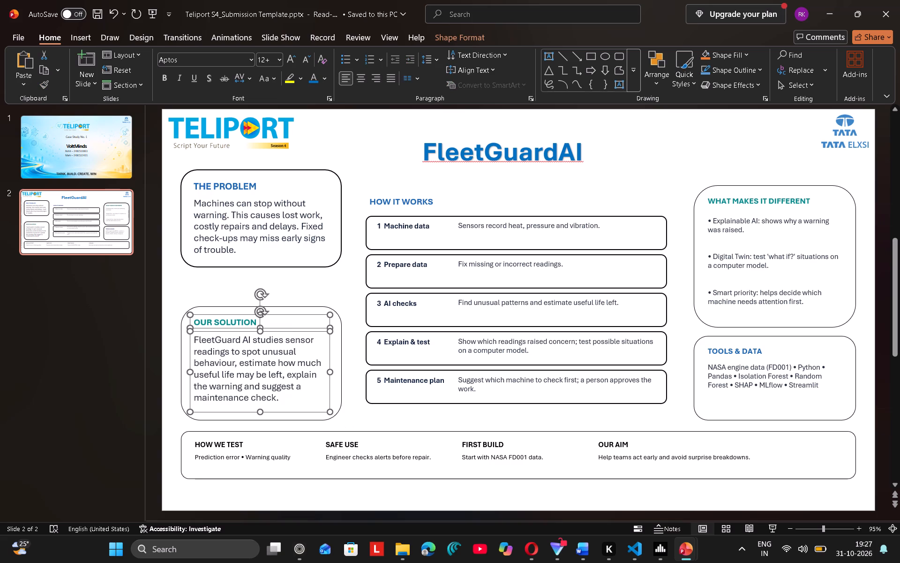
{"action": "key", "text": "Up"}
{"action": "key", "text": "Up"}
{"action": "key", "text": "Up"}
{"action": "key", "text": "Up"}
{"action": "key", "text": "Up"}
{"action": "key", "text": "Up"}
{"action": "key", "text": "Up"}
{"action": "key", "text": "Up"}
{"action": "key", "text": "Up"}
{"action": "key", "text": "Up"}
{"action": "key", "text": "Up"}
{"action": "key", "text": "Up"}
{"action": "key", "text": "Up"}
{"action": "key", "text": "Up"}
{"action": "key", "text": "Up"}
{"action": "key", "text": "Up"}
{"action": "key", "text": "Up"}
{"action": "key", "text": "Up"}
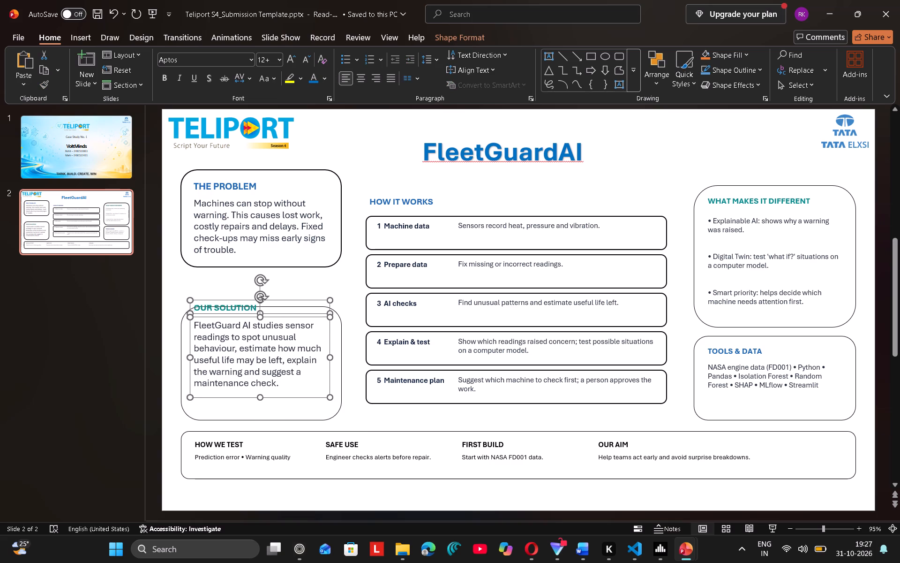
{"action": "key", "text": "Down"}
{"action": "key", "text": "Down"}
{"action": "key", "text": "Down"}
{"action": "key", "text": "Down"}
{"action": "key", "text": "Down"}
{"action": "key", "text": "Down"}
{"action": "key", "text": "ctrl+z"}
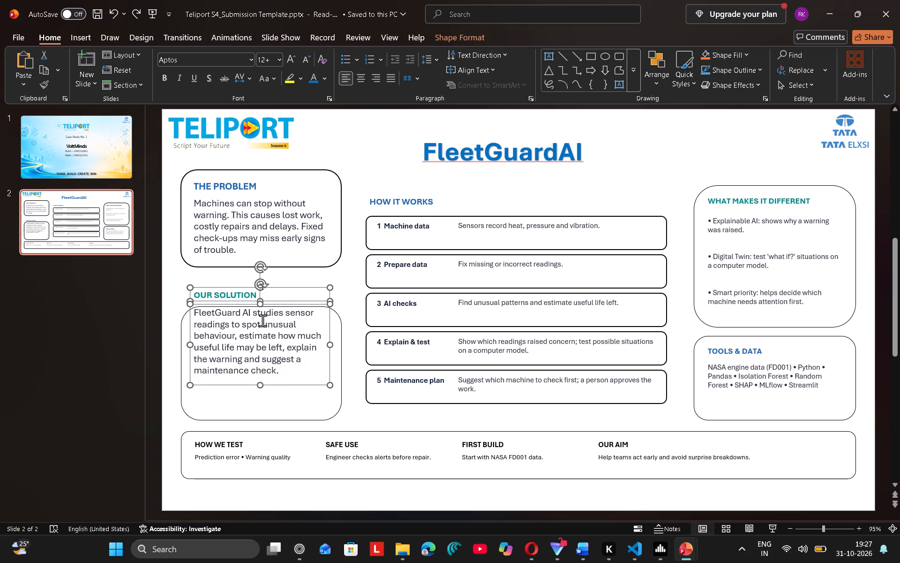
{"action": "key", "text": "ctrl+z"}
Move the whole OUR SOLUTION card, with its outline, heading and text, up closer beneath THE PROBLEM card.
{"action": "left_click", "coordinate": [174, 292]}
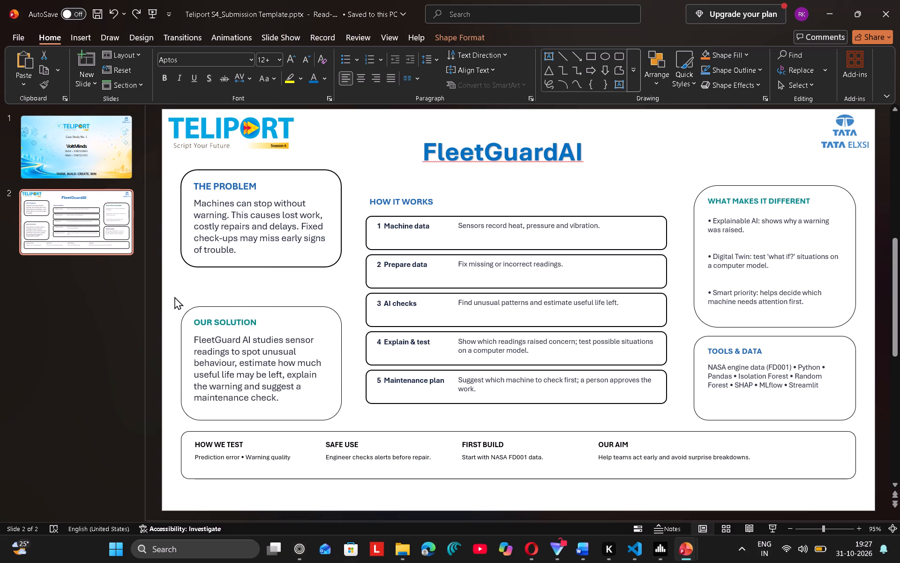
{"action": "left_click_drag", "start_coordinate": [172, 295], "coordinate": [352, 426]}
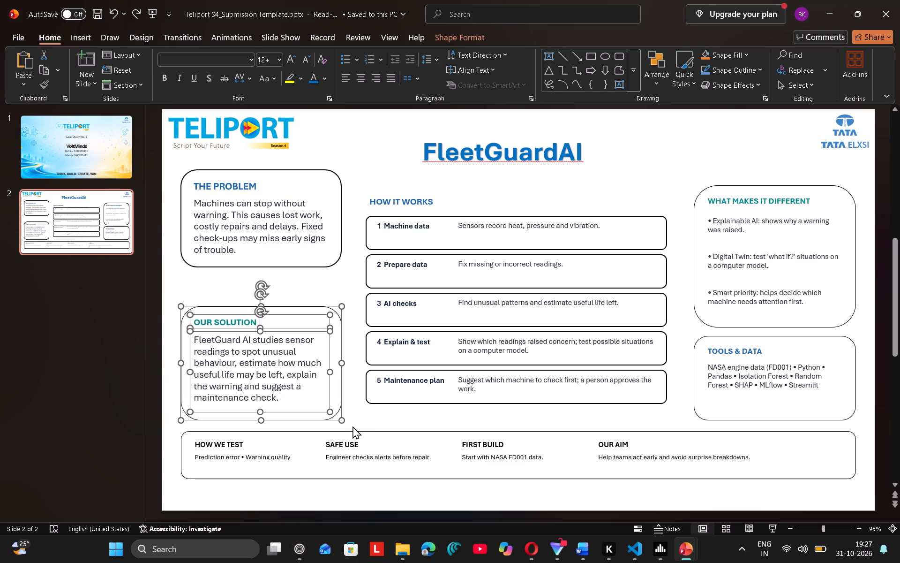
{"action": "key", "text": "Up"}
{"action": "key", "text": "Up"}
{"action": "key", "text": "Up"}
{"action": "key", "text": "Up"}
{"action": "key", "text": "Up"}
{"action": "key", "text": "Up"}
{"action": "key", "text": "Up"}
{"action": "key", "text": "Up"}
{"action": "key", "text": "Up"}
{"action": "key", "text": "Up"}
{"action": "key", "text": "Up"}
{"action": "key", "text": "Up"}
{"action": "key", "text": "Up"}
{"action": "key", "text": "Up"}
{"action": "key", "text": "Up"}
{"action": "key", "text": "Up"}
{"action": "key", "text": "Up"}
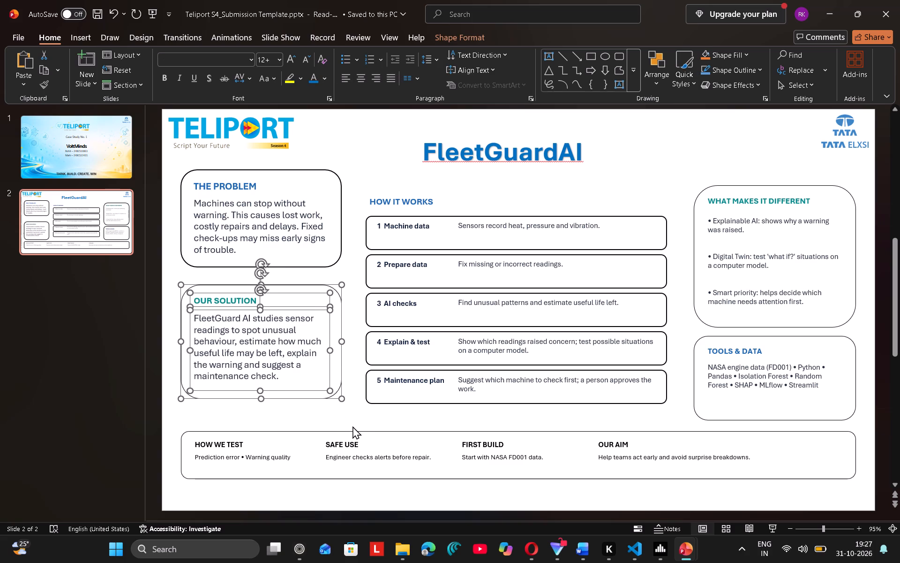
{"action": "key", "text": "Down"}
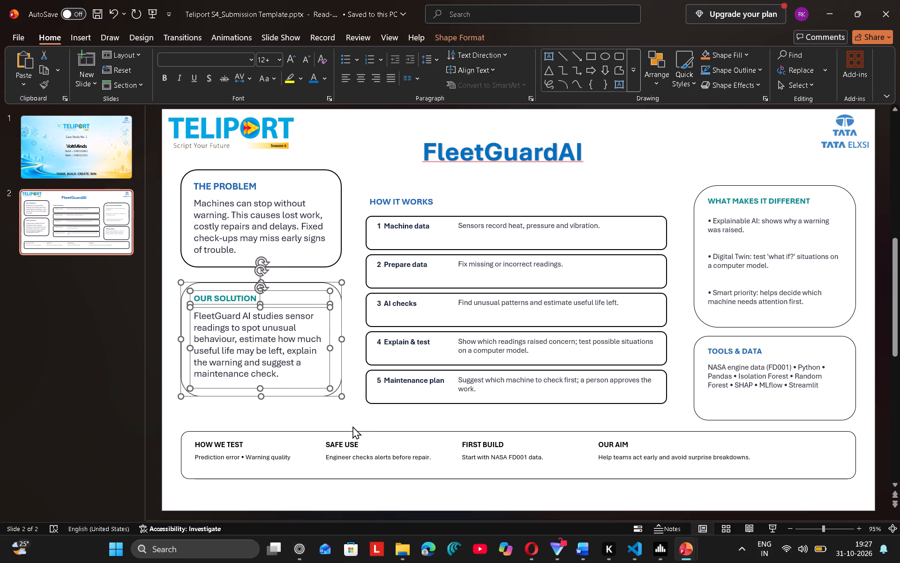
{"action": "key", "text": "Down"}
{"action": "key", "text": "Down"}
{"action": "key", "text": "Down"}
{"action": "key", "text": "Down"}
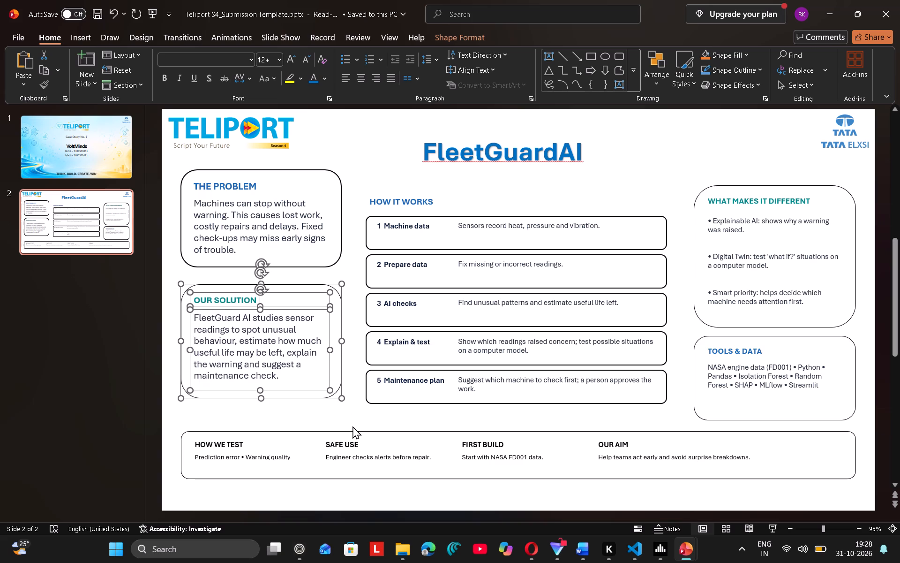
{"action": "key", "text": "Down"}
{"action": "key", "text": "Down"}
{"action": "key", "text": "Up"}
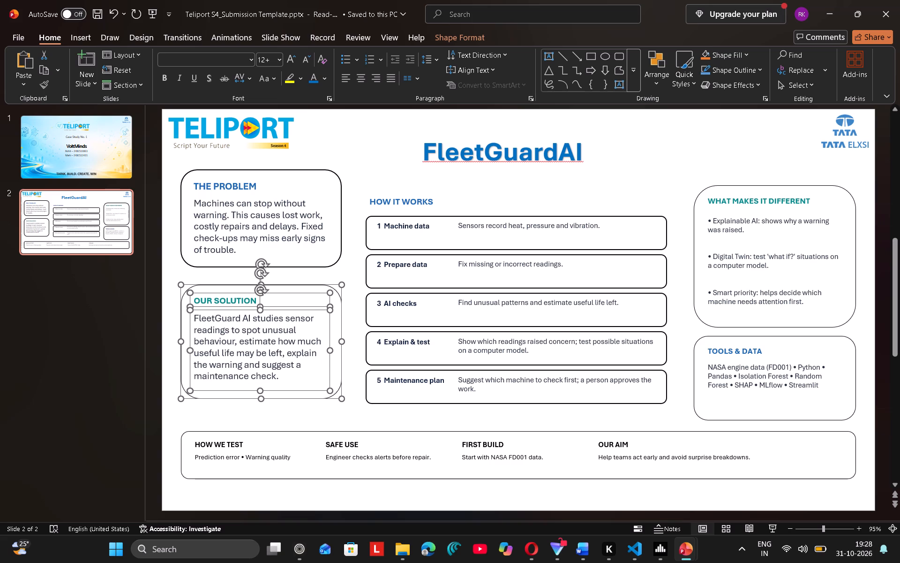
Set the font size of the OUR SOLUTION card's heading and text to 13.
{"action": "left_click", "coordinate": [266, 60]}
{"action": "type", "text": "13"}
{"action": "key", "text": "Return"}
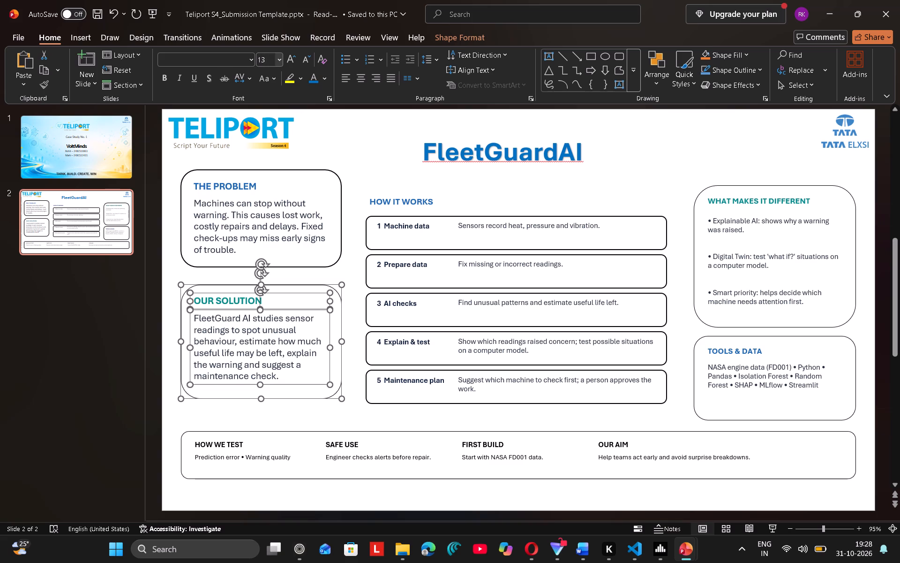
{"action": "left_click", "coordinate": [177, 275]}
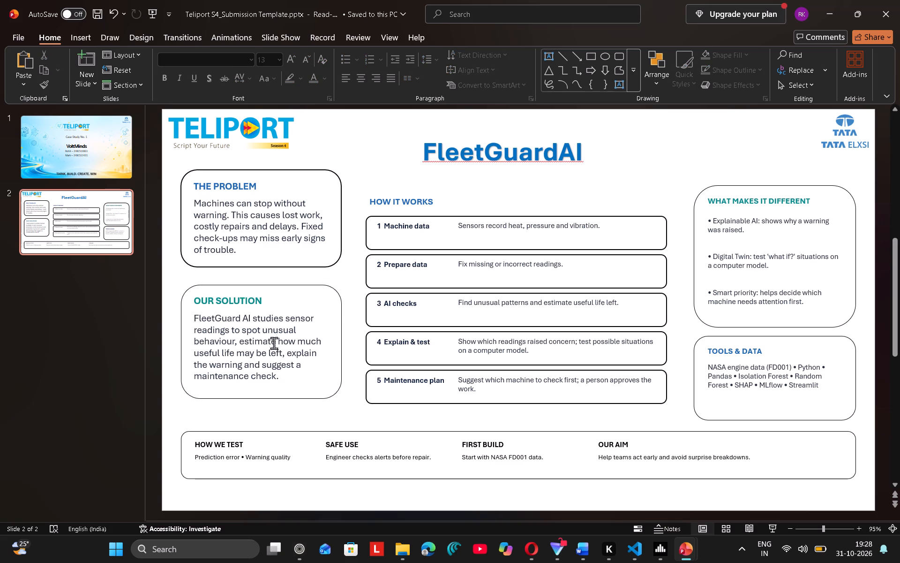
Nudge only the outline of the OUR SOLUTION card slightly upward around its text.
{"action": "left_click", "coordinate": [276, 398]}
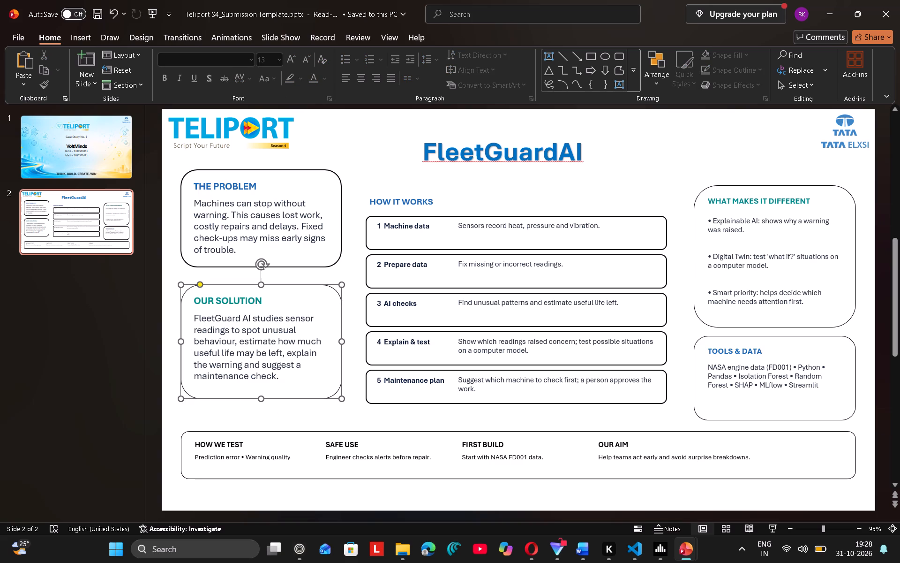
{"action": "key", "text": "Up"}
{"action": "key", "text": "Up"}
{"action": "key", "text": "Up"}
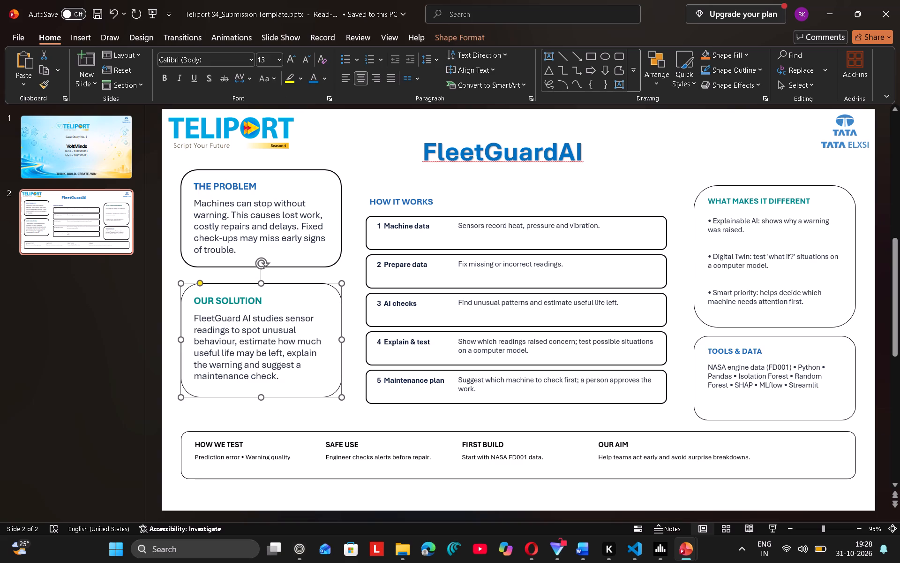
{"action": "left_click", "coordinate": [370, 422]}
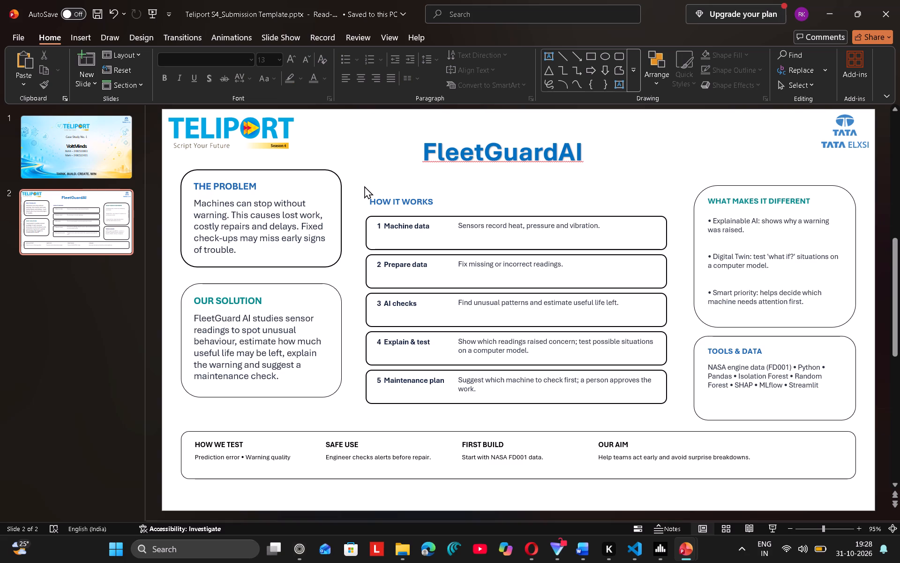
Move the whole HOW IT WORKS section, heading and five outlined rows, upward closer beneath the FleetGuardAI title.
{"action": "left_click_drag", "start_coordinate": [364, 186], "coordinate": [673, 421]}
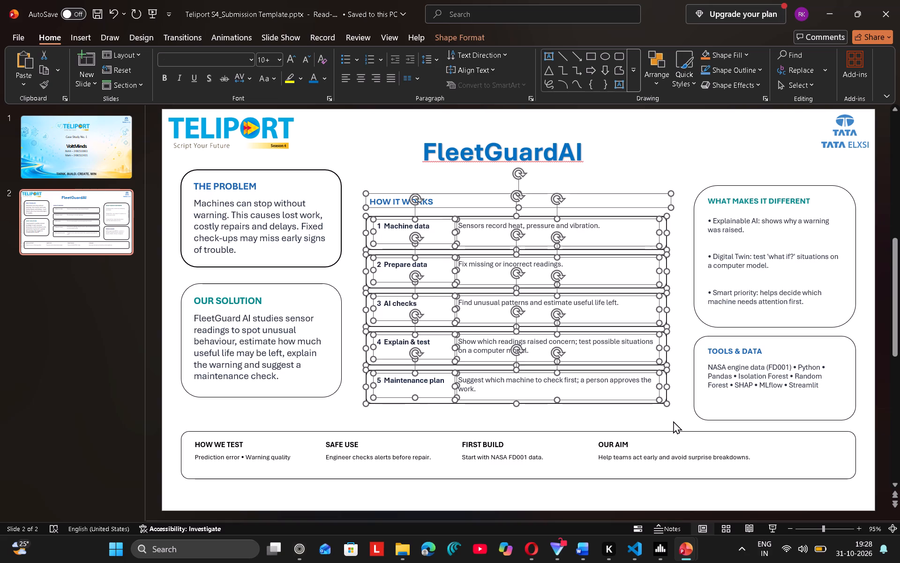
{"action": "key", "text": "Up"}
{"action": "key", "text": "Up"}
{"action": "key", "text": "Up"}
{"action": "key", "text": "Up"}
{"action": "key", "text": "Up"}
{"action": "key", "text": "Up"}
{"action": "key", "text": "Up"}
{"action": "key", "text": "Up"}
{"action": "key", "text": "Up"}
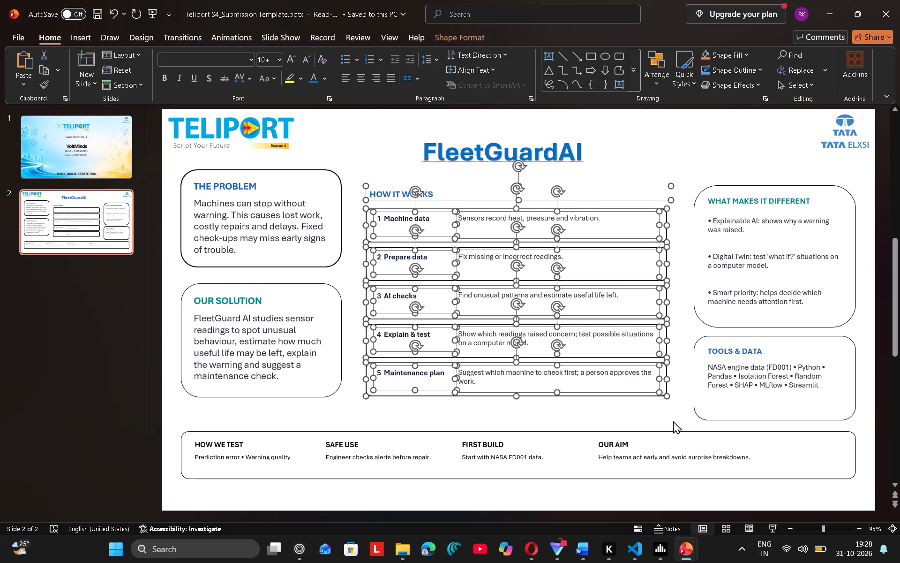
{"action": "key", "text": "Up"}
{"action": "key", "text": "Up"}
{"action": "key", "text": "Up"}
{"action": "key", "text": "Up"}
{"action": "key", "text": "Up"}
{"action": "key", "text": "Up"}
{"action": "key", "text": "Up"}
{"action": "key", "text": "Up"}
{"action": "key", "text": "Up"}
{"action": "key", "text": "Up"}
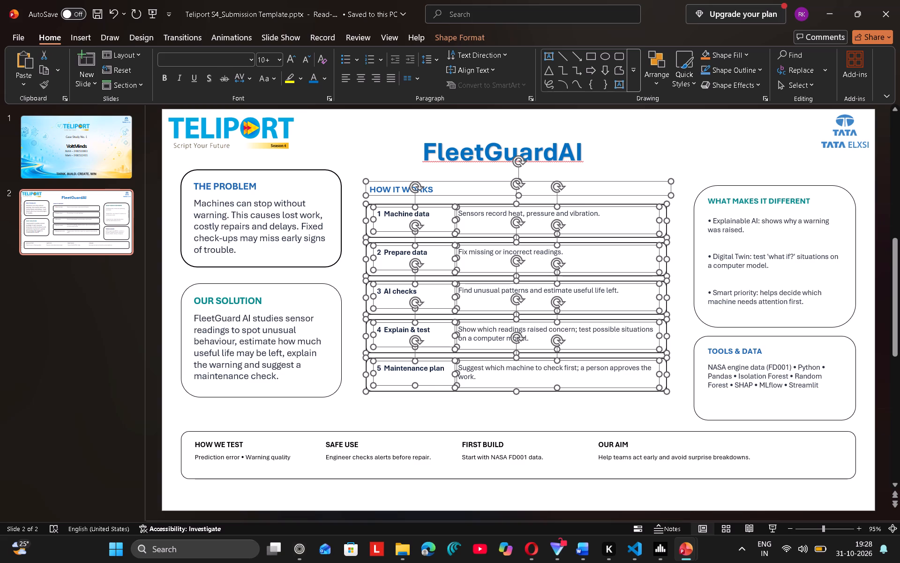
Try font size 12 on the HOW IT WORKS heading and its five rows, and settle on 13.
{"action": "left_click", "coordinate": [270, 59]}
{"action": "type", "text": "12"}
{"action": "key", "text": "Return"}
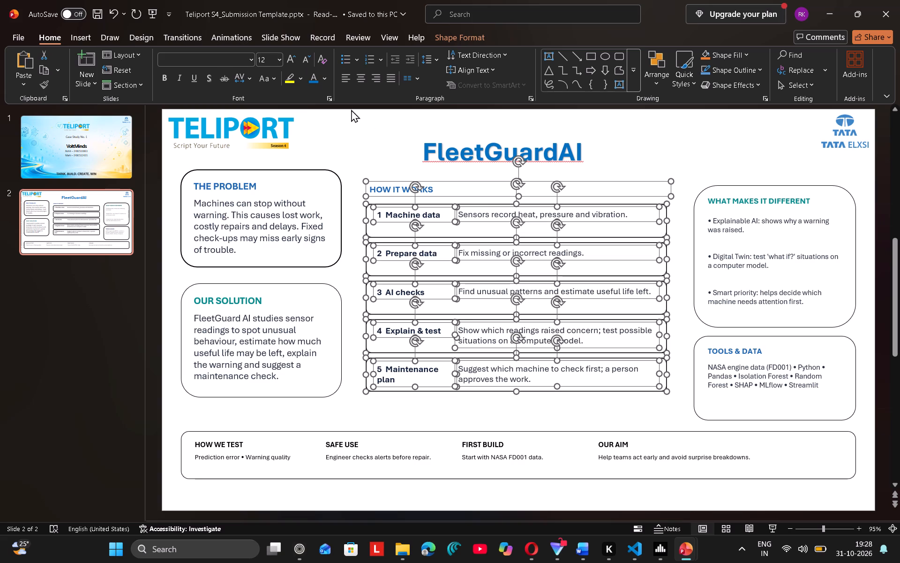
{"action": "left_click", "coordinate": [268, 61]}
{"action": "type", "text": "13"}
{"action": "key", "text": "Return"}
{"action": "left_click", "coordinate": [660, 156]}
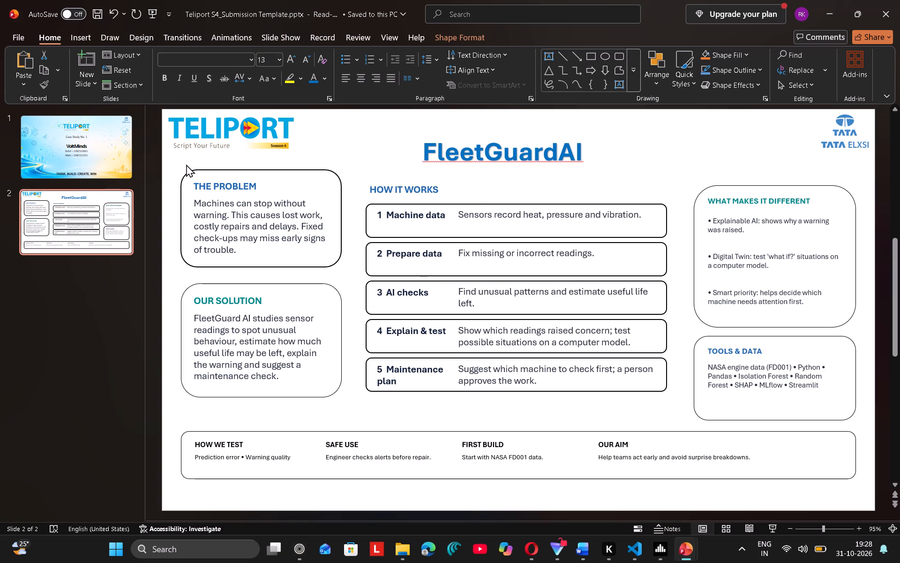
Move THE PROBLEM and OUR SOLUTION cards together, with outlines, headings and text, slightly downward to sit nearer the HOW IT WORKS heading's level.
{"action": "left_click_drag", "start_coordinate": [175, 163], "coordinate": [352, 392]}
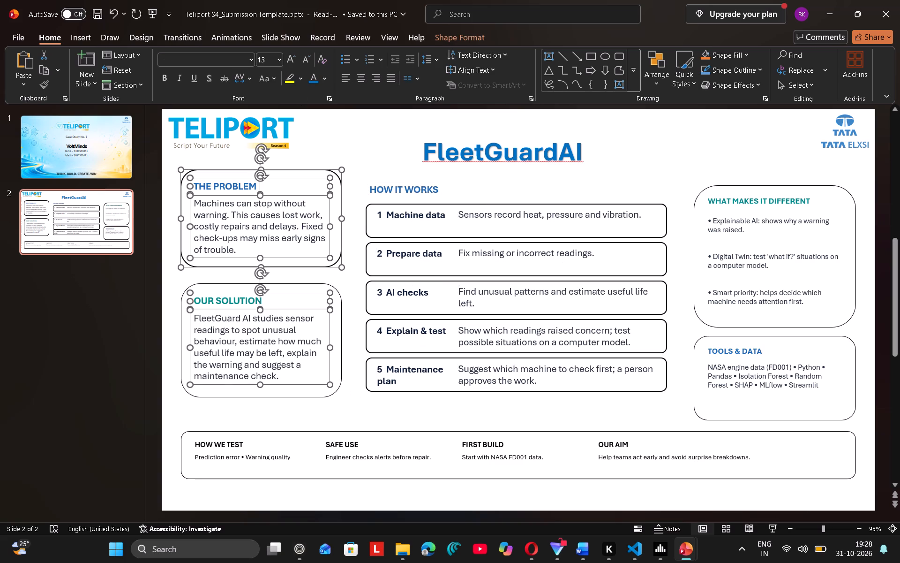
{"action": "left_click", "coordinate": [170, 173]}
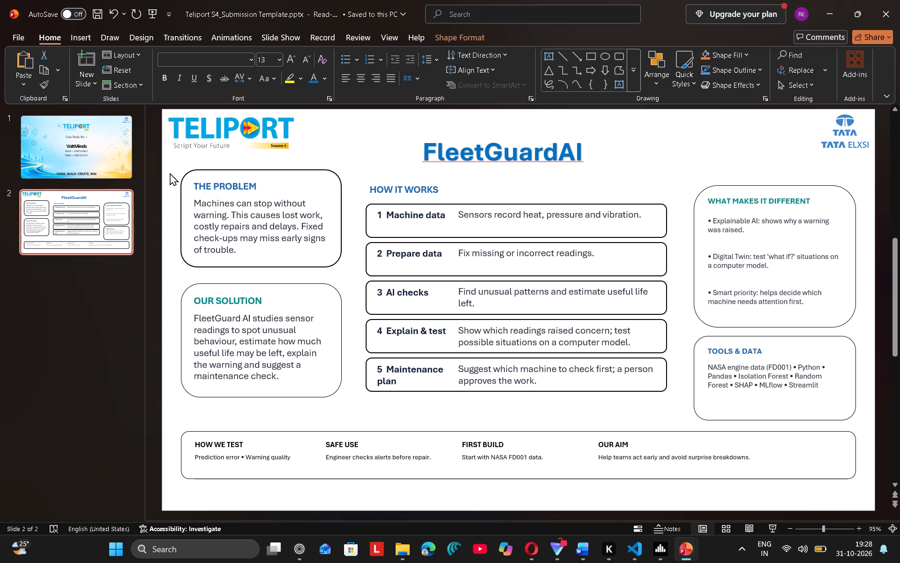
{"action": "left_click_drag", "start_coordinate": [170, 173], "coordinate": [188, 161]}
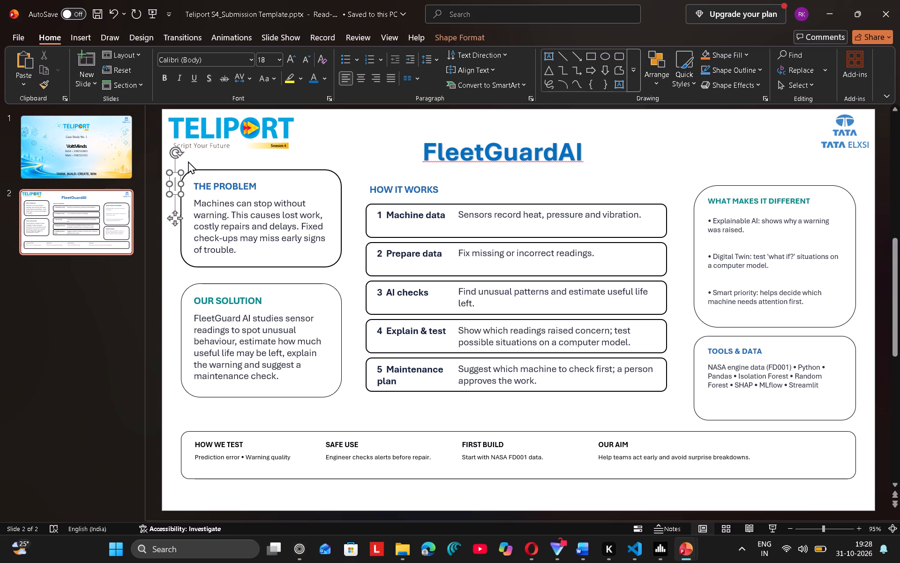
{"action": "left_click", "coordinate": [188, 161]}
{"action": "left_click_drag", "start_coordinate": [176, 164], "coordinate": [262, 256]}
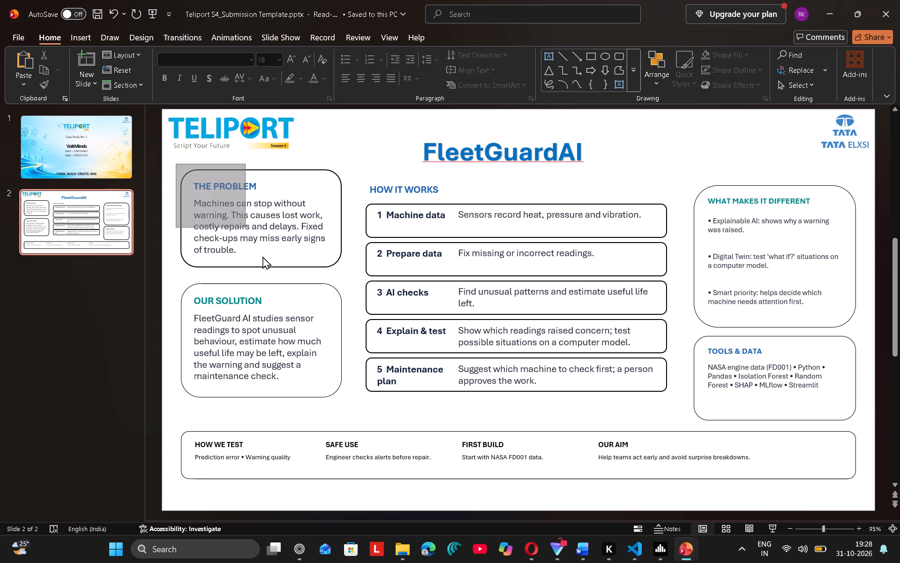
{"action": "left_click_drag", "start_coordinate": [262, 256], "coordinate": [359, 412]}
{"action": "key", "text": "Down"}
{"action": "key", "text": "Down"}
{"action": "key", "text": "Down"}
{"action": "key", "text": "Down"}
{"action": "key", "text": "Down"}
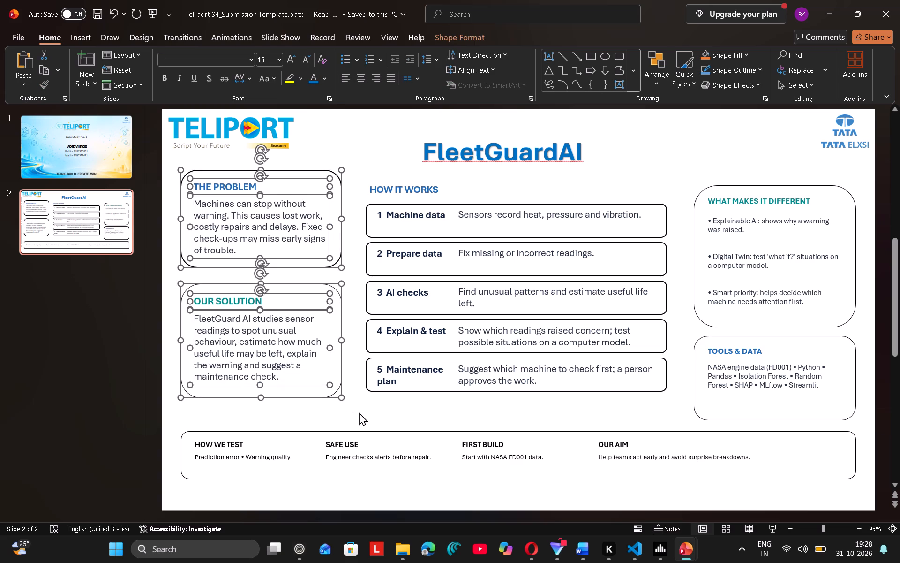
{"action": "key", "text": "Down"}
{"action": "key", "text": "Down"}
{"action": "key", "text": "Down"}
{"action": "key", "text": "Down"}
{"action": "key", "text": "Down"}
{"action": "key", "text": "Down"}
{"action": "key", "text": "Down"}
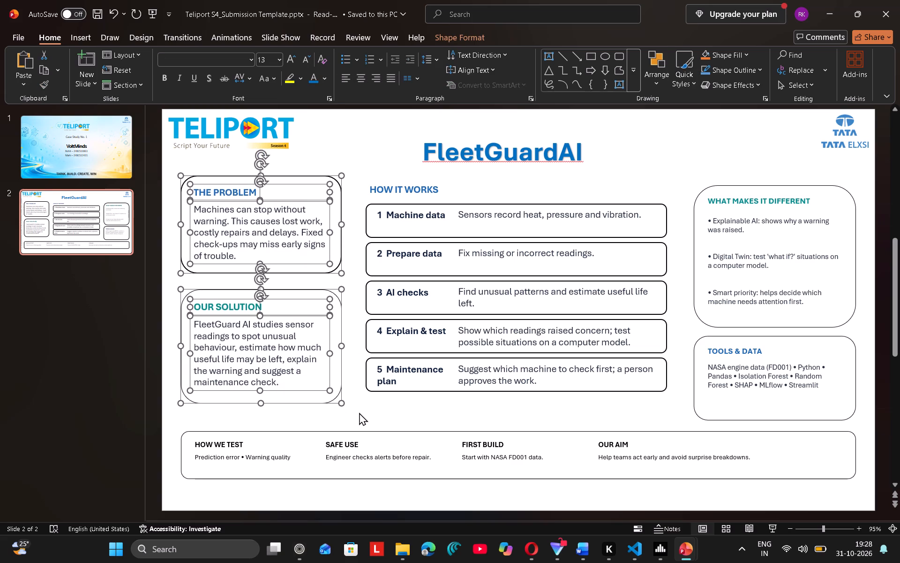
{"action": "key", "text": "Down"}
{"action": "key", "text": "Down"}
{"action": "key", "text": "Down"}
{"action": "key", "text": "Down"}
{"action": "key", "text": "Down"}
{"action": "key", "text": "Down"}
{"action": "key", "text": "Down"}
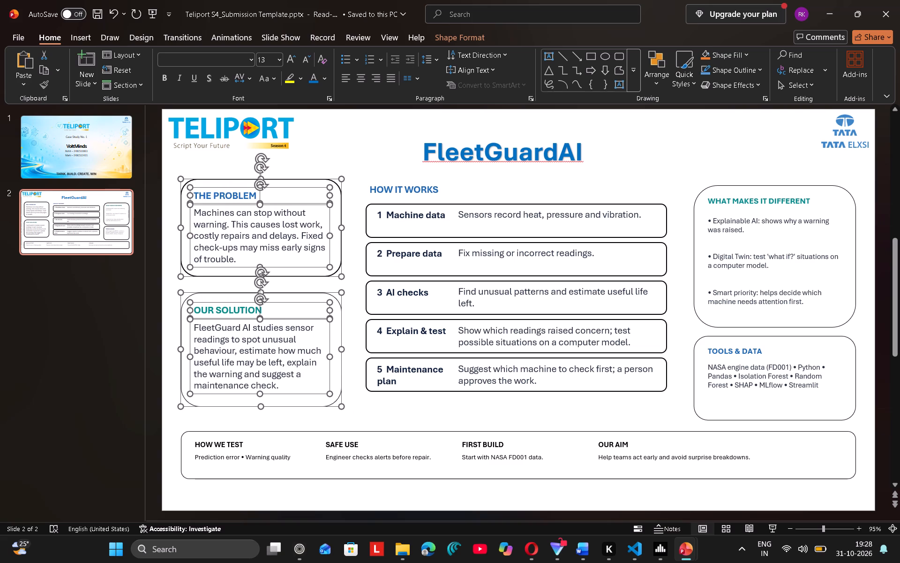
{"action": "left_click", "coordinate": [676, 160]}
{"action": "left_click", "coordinate": [667, 169]}
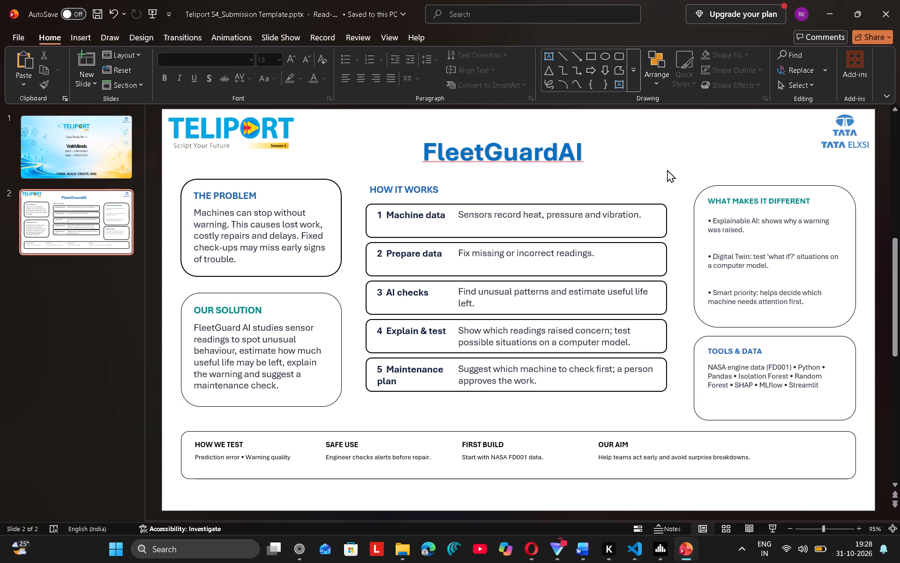
Move the WHAT MAKES IT DIFFERENT card and the TOOLS & DATA heading and text up, aligning the card's top with THE PROBLEM card.
{"action": "left_click_drag", "start_coordinate": [667, 169], "coordinate": [716, 171]}
{"action": "left_click", "coordinate": [716, 171]}
{"action": "left_click_drag", "start_coordinate": [673, 167], "coordinate": [770, 368]}
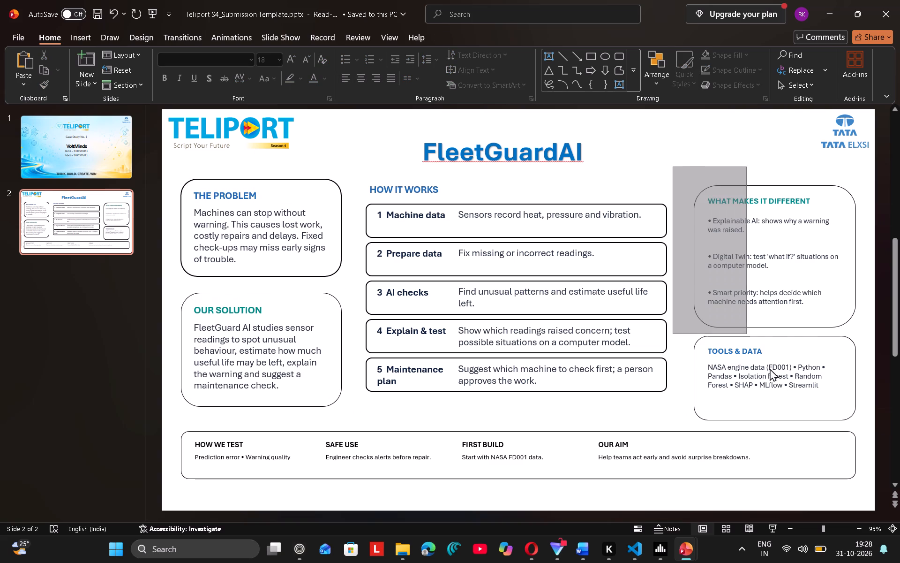
{"action": "left_click_drag", "start_coordinate": [770, 368], "coordinate": [868, 418]}
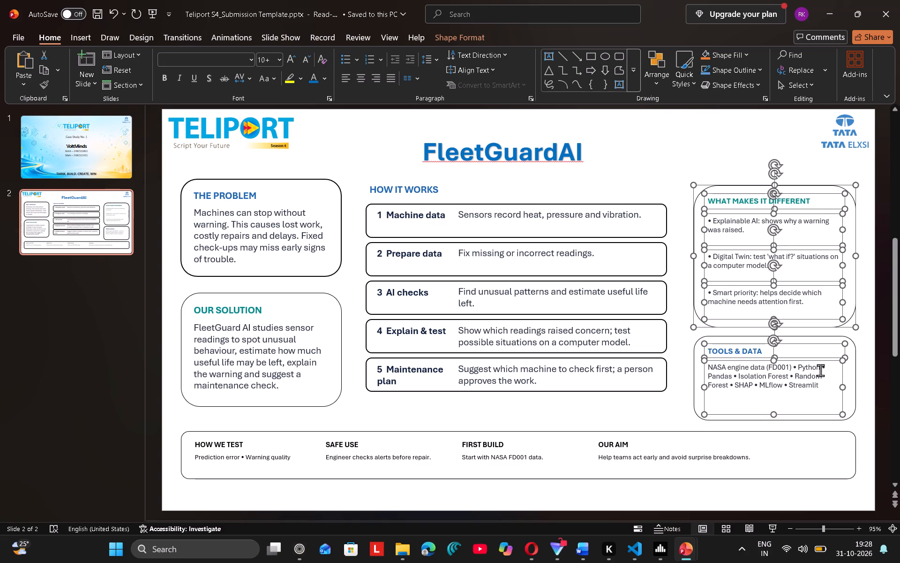
{"action": "key", "text": "Up"}
{"action": "key", "text": "Up"}
{"action": "key", "text": "Up"}
{"action": "key", "text": "Up"}
{"action": "key", "text": "Up"}
{"action": "key", "text": "Up"}
{"action": "key", "text": "Up"}
{"action": "key", "text": "Up"}
{"action": "key", "text": "Up"}
{"action": "key", "text": "Up"}
{"action": "key", "text": "Up"}
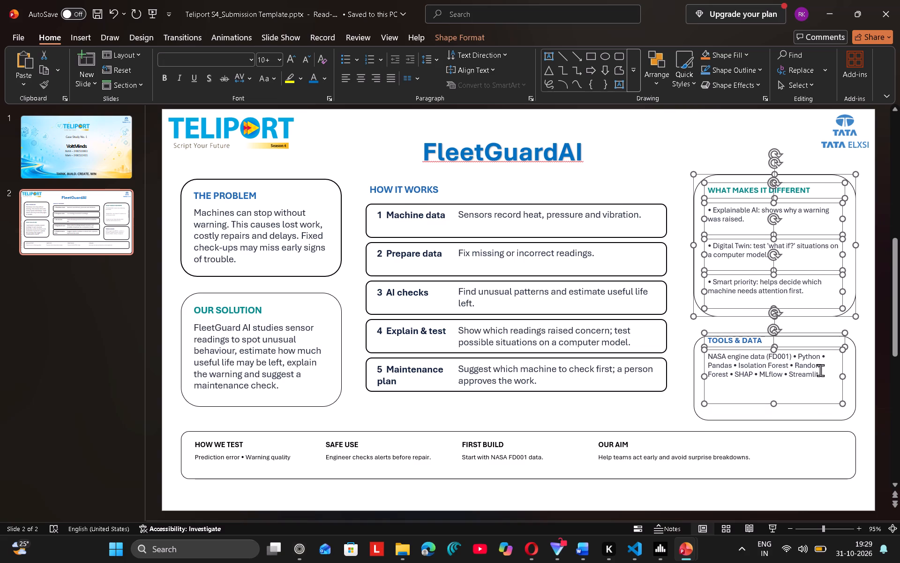
{"action": "key", "text": "Up"}
{"action": "key", "text": "Up"}
{"action": "key", "text": "Up"}
{"action": "key", "text": "Up"}
{"action": "key", "text": "Up"}
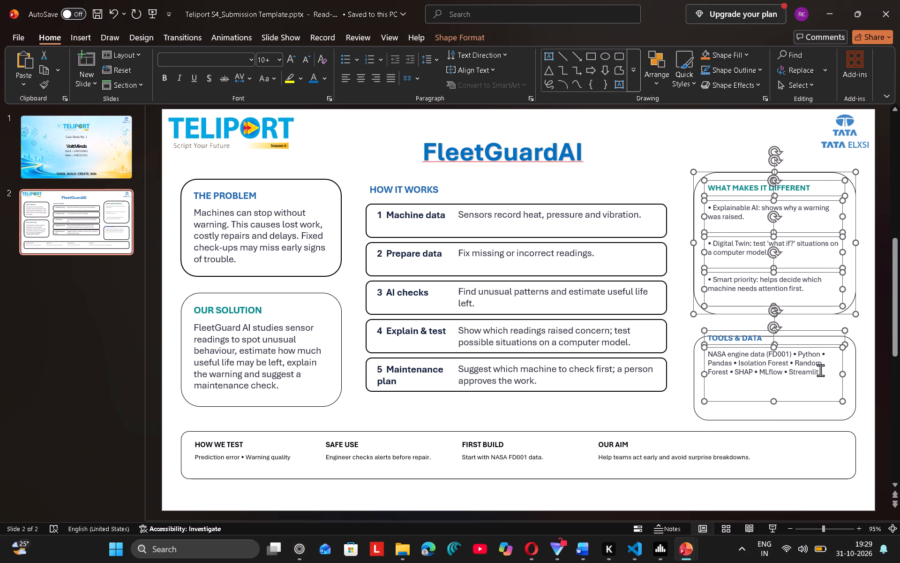
{"action": "key", "text": "Up"}
{"action": "key", "text": "Up"}
{"action": "key", "text": "Up"}
{"action": "key", "text": "Down"}
{"action": "key", "text": "Down"}
{"action": "key", "text": "Down"}
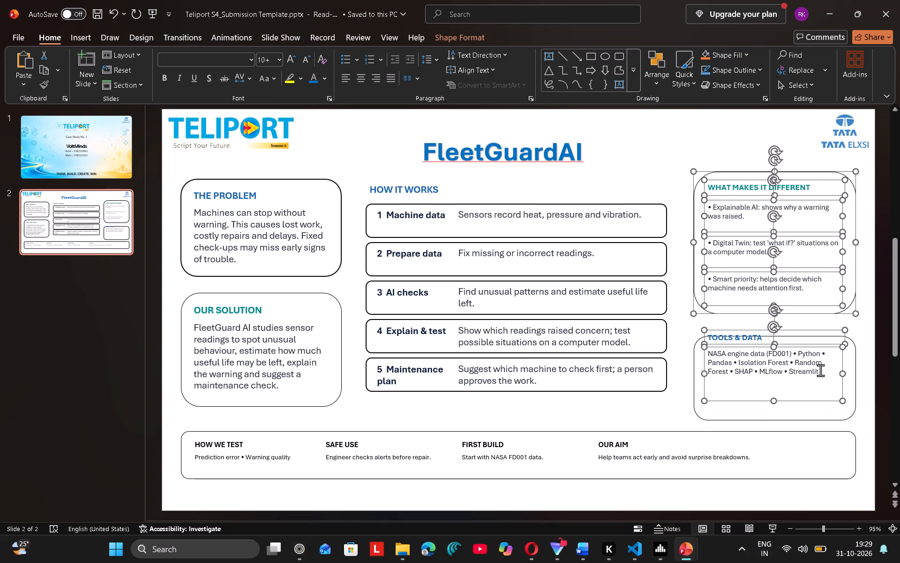
{"action": "key", "text": "Down"}
{"action": "key", "text": "Down"}
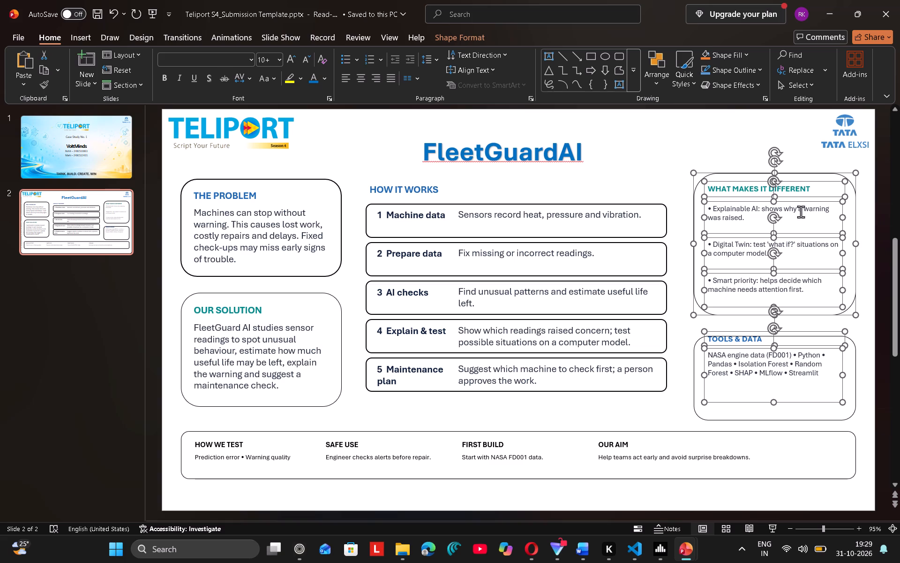
{"action": "left_click_drag", "start_coordinate": [801, 172], "coordinate": [801, 180]}
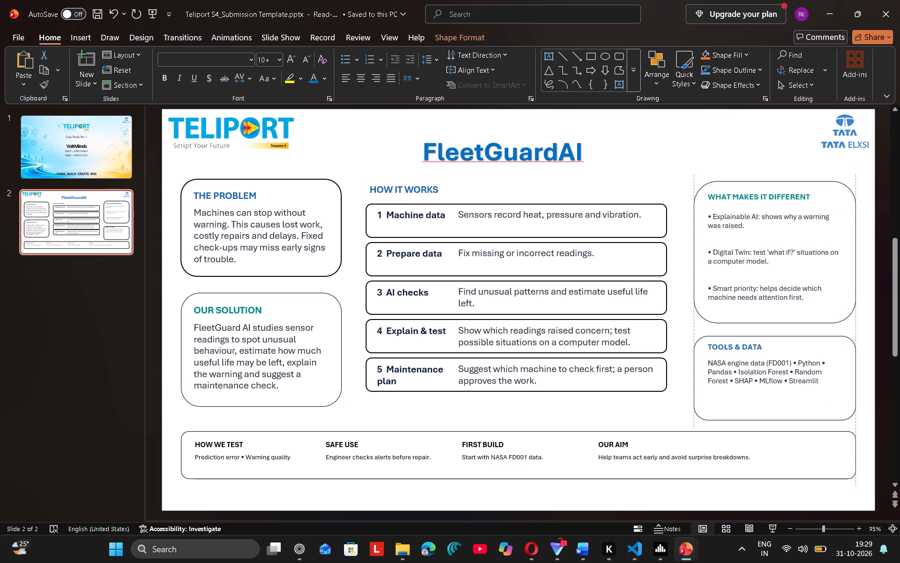
{"action": "left_click_drag", "start_coordinate": [801, 180], "coordinate": [801, 179]}
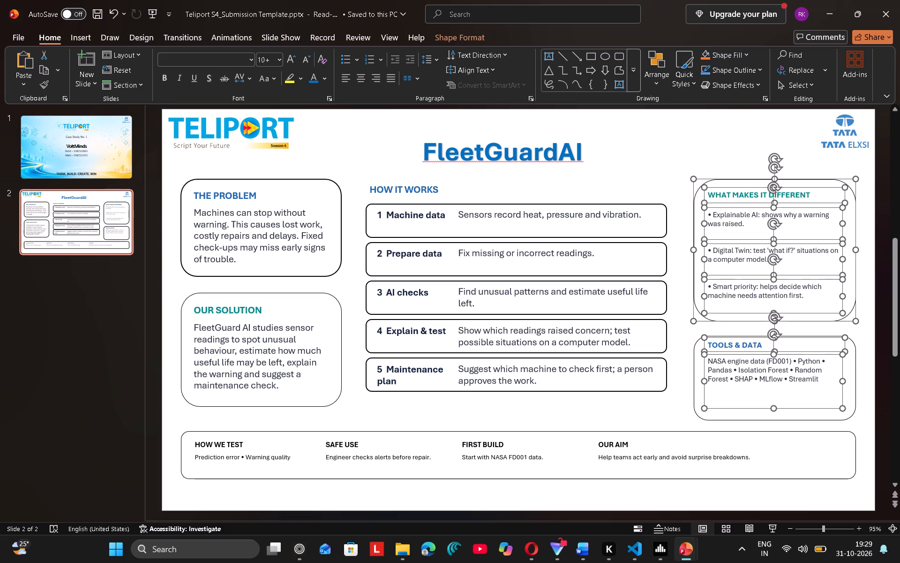
Shorten the TOOLS & DATA outline from its bottom edge to line up with the bottom of the OUR SOLUTION card.
{"action": "left_click", "coordinate": [773, 421]}
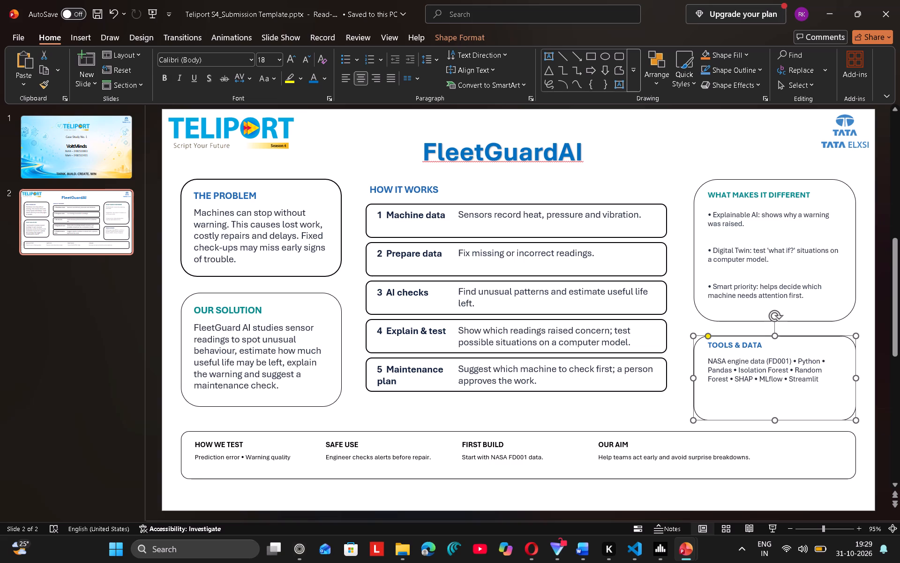
{"action": "left_click_drag", "start_coordinate": [772, 420], "coordinate": [772, 401]}
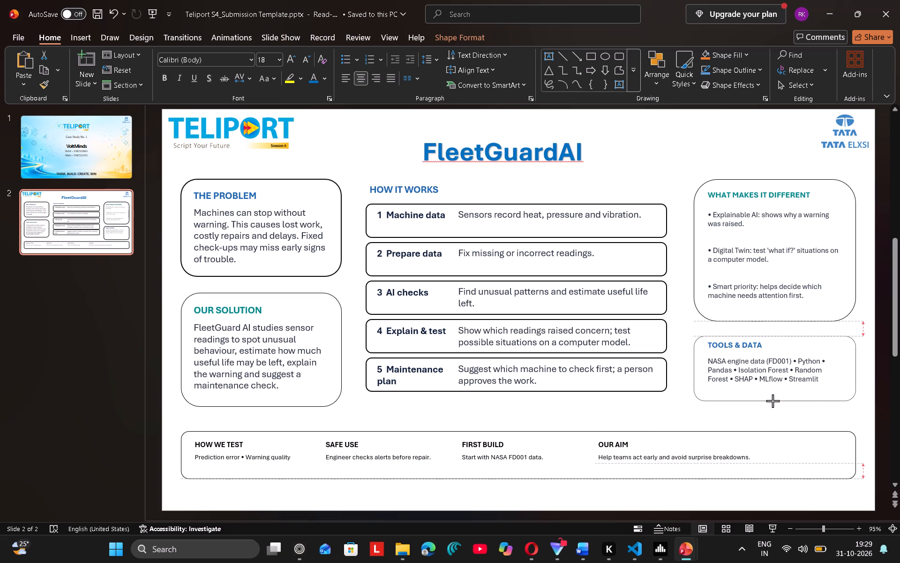
{"action": "left_click_drag", "start_coordinate": [772, 401], "coordinate": [770, 406]}
Try font size 13 on the WHAT MAKES IT DIFFERENT and TOOLS & DATA cards' headings and text, and settle on 12.
{"action": "left_click", "coordinate": [746, 374]}
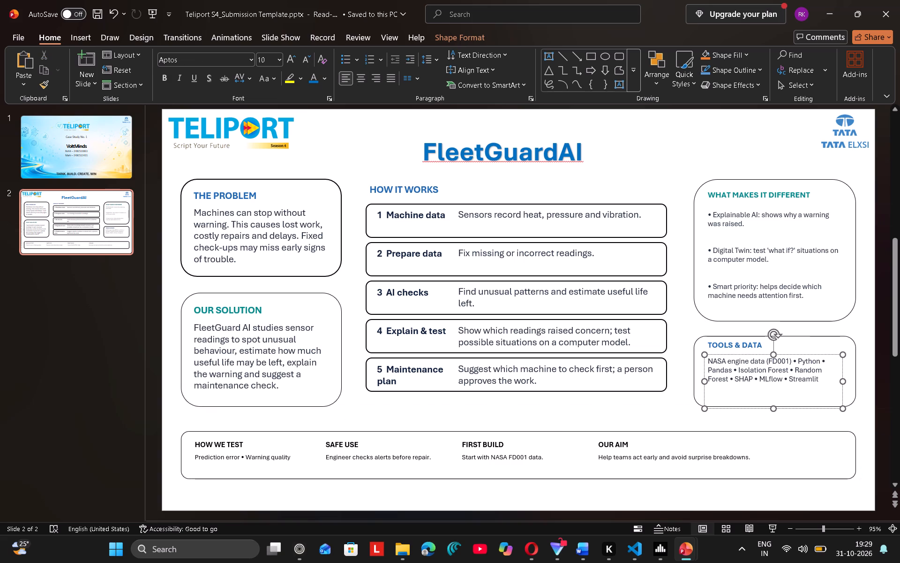
{"action": "left_click", "coordinate": [730, 197]}
{"action": "left_click", "coordinate": [694, 165]}
{"action": "left_click_drag", "start_coordinate": [694, 165], "coordinate": [667, 157]}
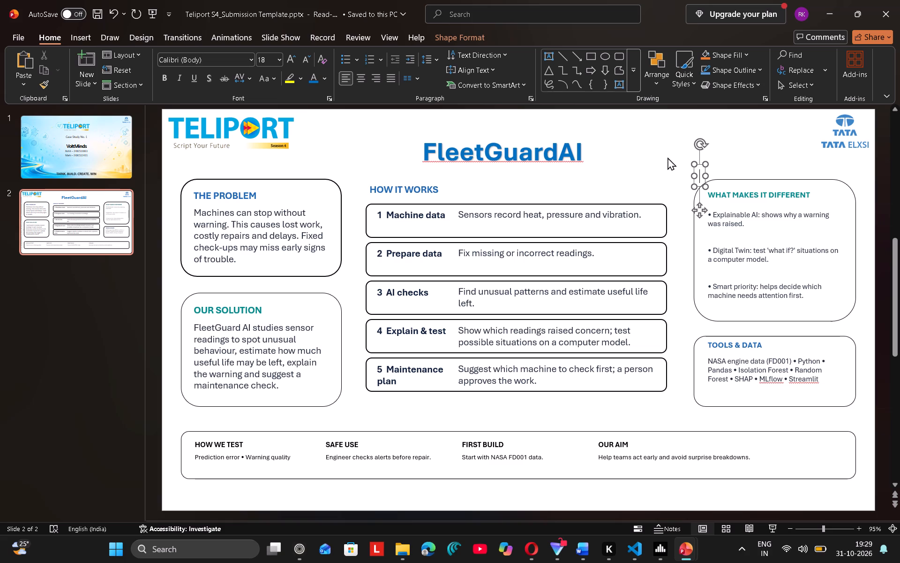
{"action": "left_click_drag", "start_coordinate": [667, 157], "coordinate": [674, 162]}
{"action": "left_click", "coordinate": [674, 162]}
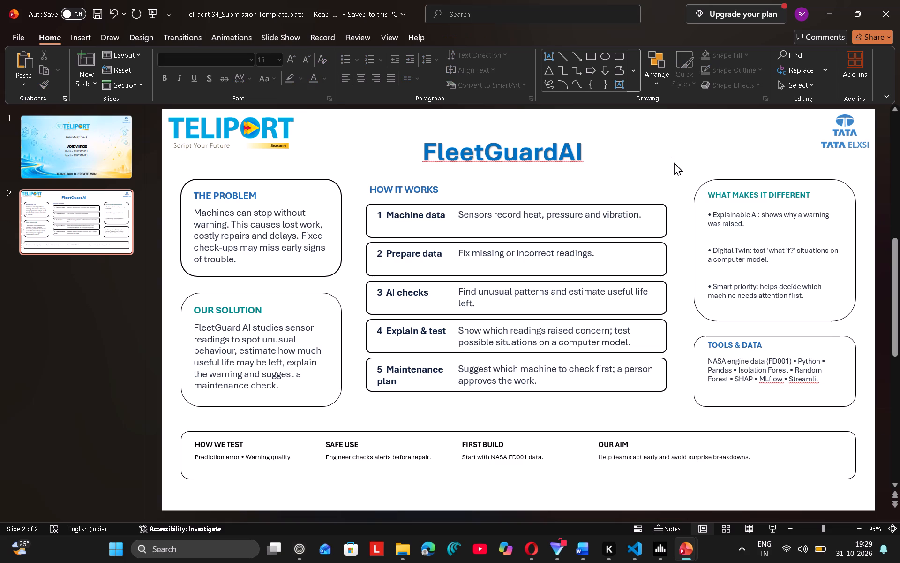
{"action": "left_click_drag", "start_coordinate": [674, 162], "coordinate": [862, 163]}
{"action": "left_click", "coordinate": [862, 163]}
{"action": "left_click_drag", "start_coordinate": [862, 163], "coordinate": [853, 170]}
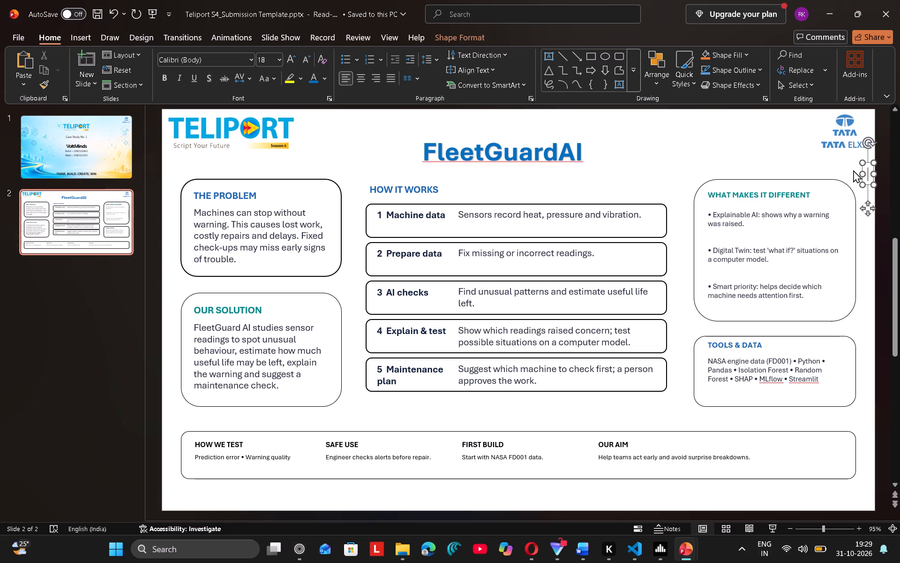
{"action": "left_click", "coordinate": [853, 170]}
{"action": "left_click_drag", "start_coordinate": [859, 162], "coordinate": [769, 380]}
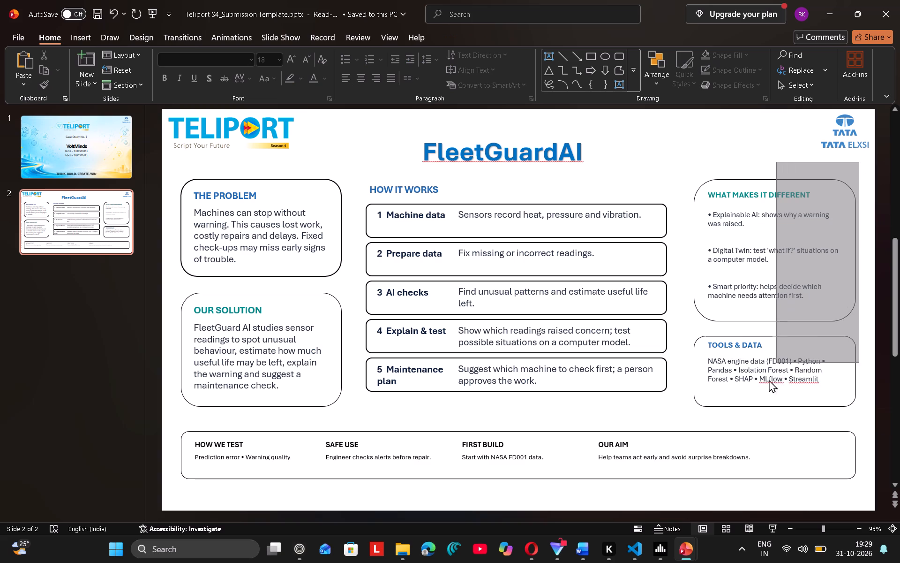
{"action": "left_click_drag", "start_coordinate": [769, 380], "coordinate": [691, 412]}
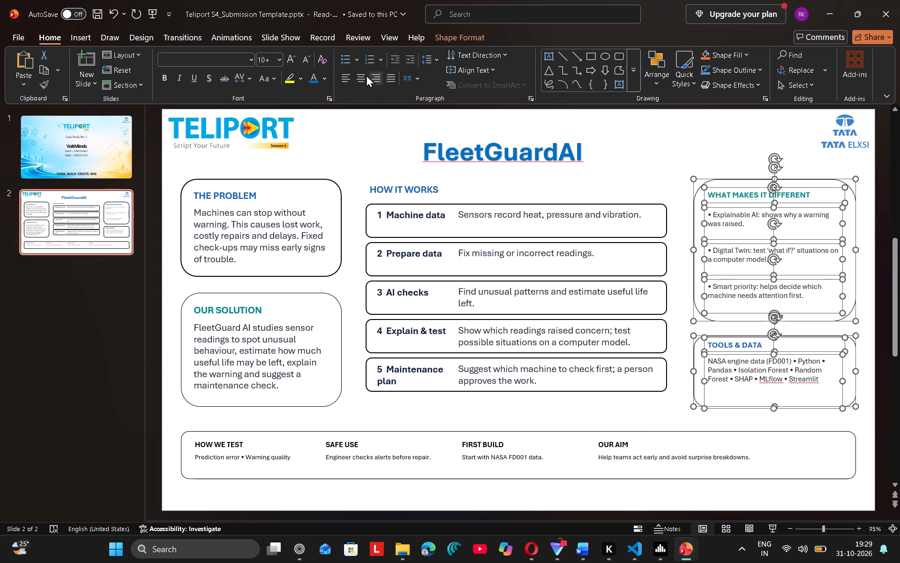
{"action": "left_click", "coordinate": [262, 58]}
{"action": "type", "text": "13"}
{"action": "key", "text": "Return"}
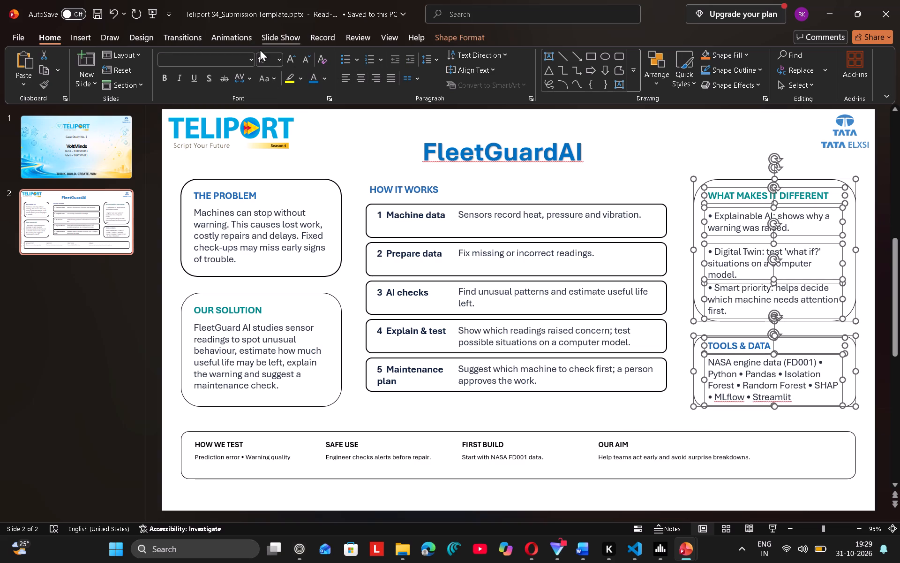
{"action": "left_click", "coordinate": [270, 61]}
{"action": "type", "text": "12"}
{"action": "key", "text": "Return"}
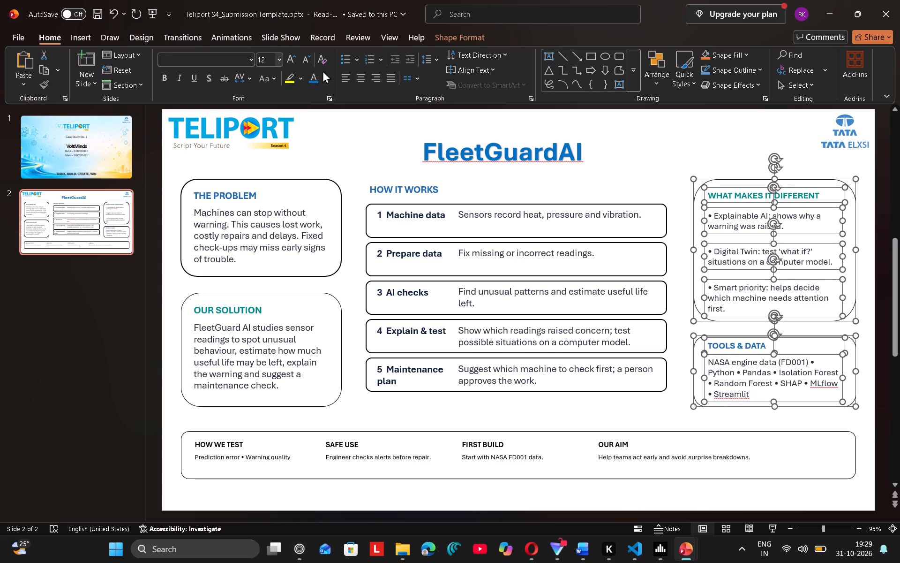
Set the headings and text of all cards above the bottom strip, including the HOW IT WORKS rows, to font size 12.
{"action": "left_click", "coordinate": [339, 173]}
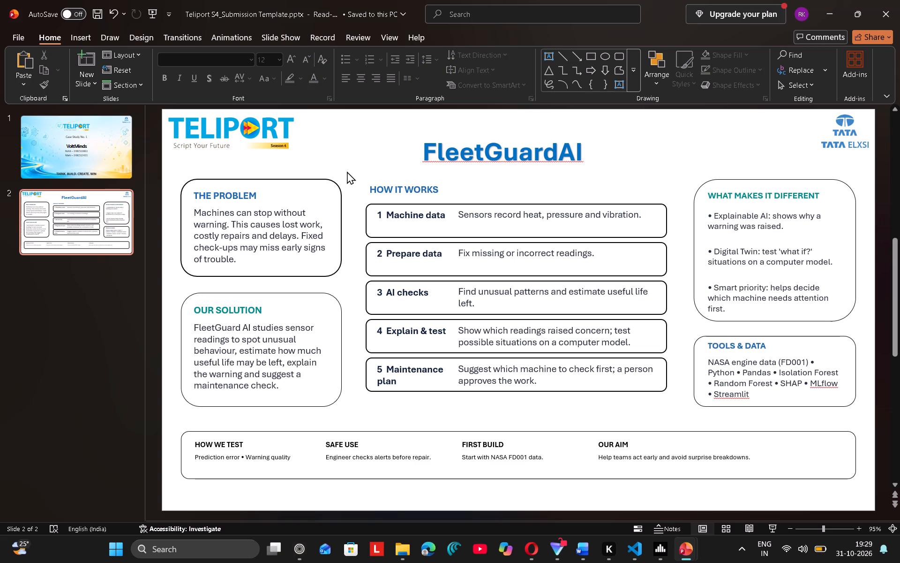
{"action": "left_click_drag", "start_coordinate": [346, 171], "coordinate": [682, 388]}
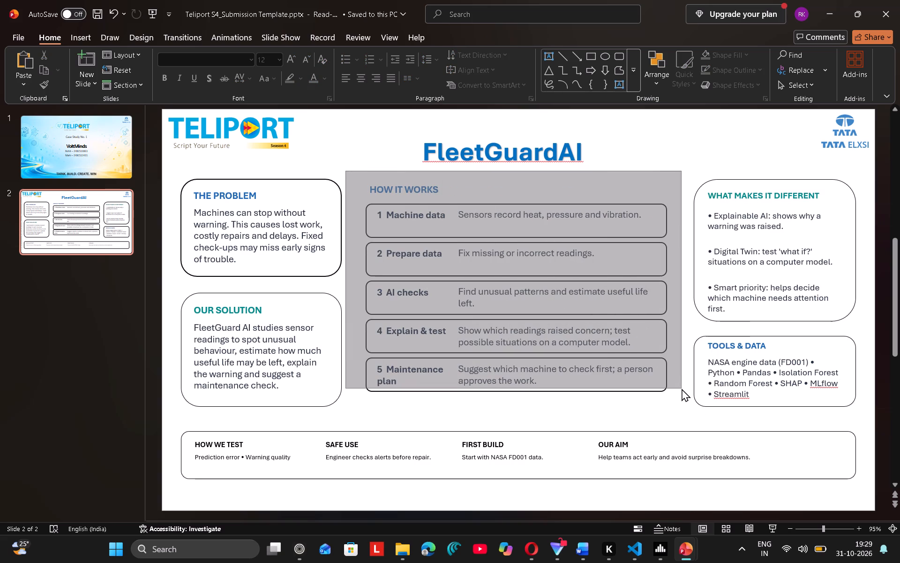
{"action": "left_click_drag", "start_coordinate": [682, 388], "coordinate": [678, 399]}
{"action": "left_click", "coordinate": [181, 165]}
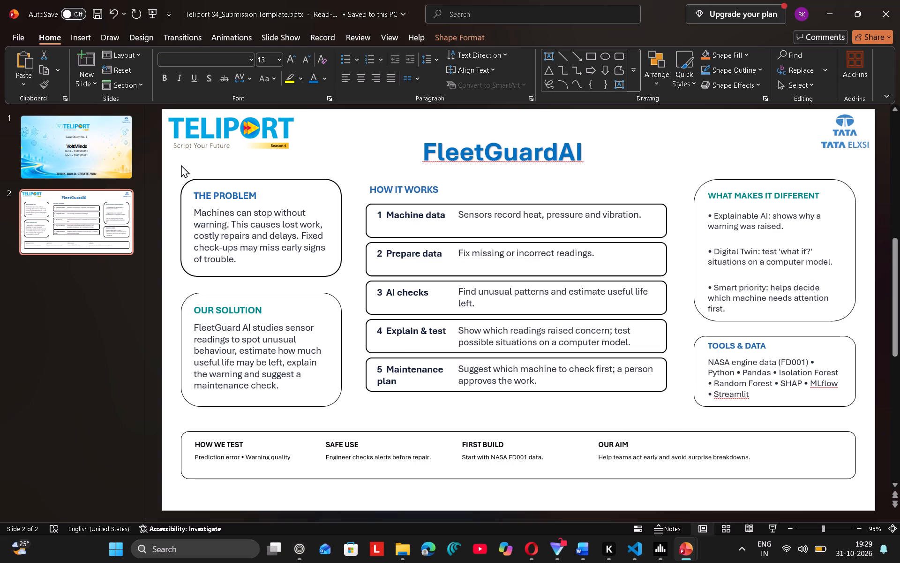
{"action": "left_click_drag", "start_coordinate": [171, 167], "coordinate": [859, 403]}
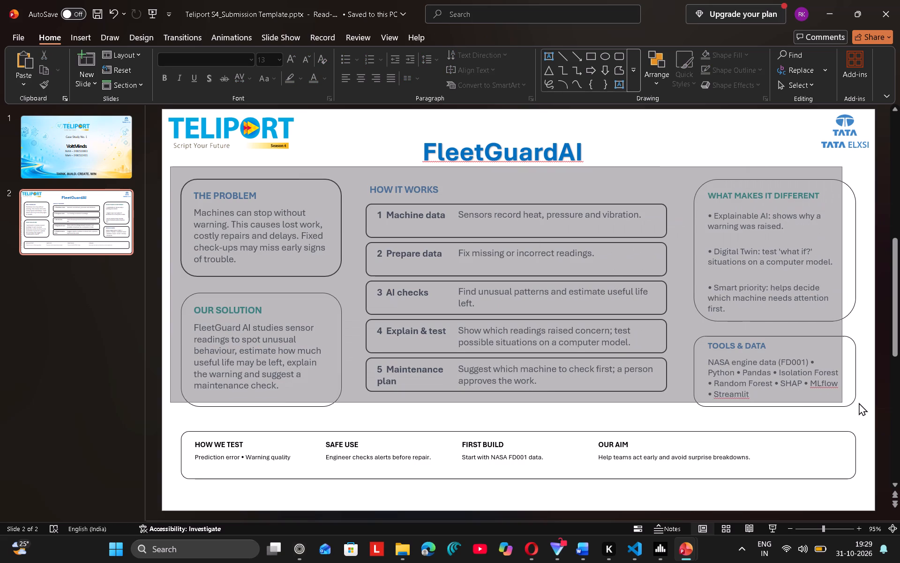
{"action": "left_click_drag", "start_coordinate": [859, 403], "coordinate": [861, 408]}
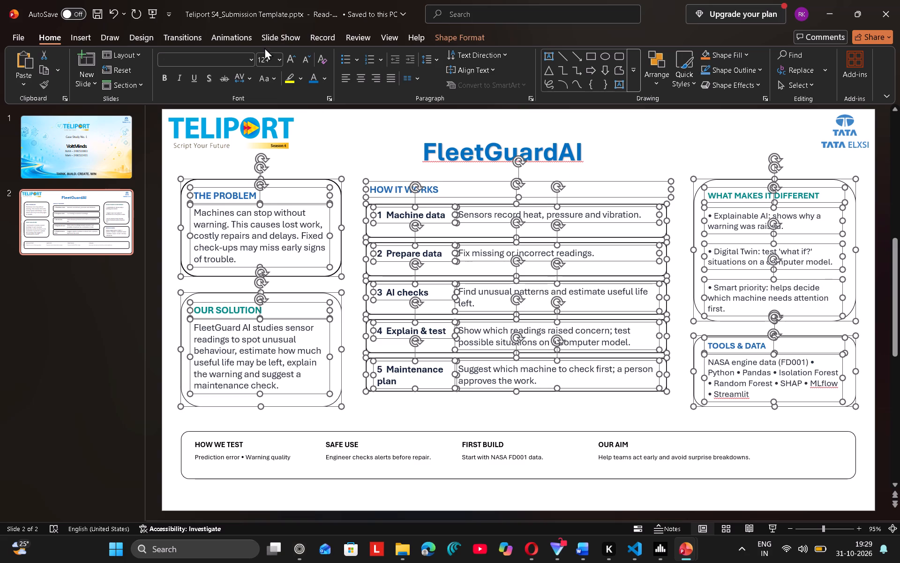
{"action": "left_click", "coordinate": [265, 56]}
{"action": "type", "text": "12"}
{"action": "key", "text": "Return"}
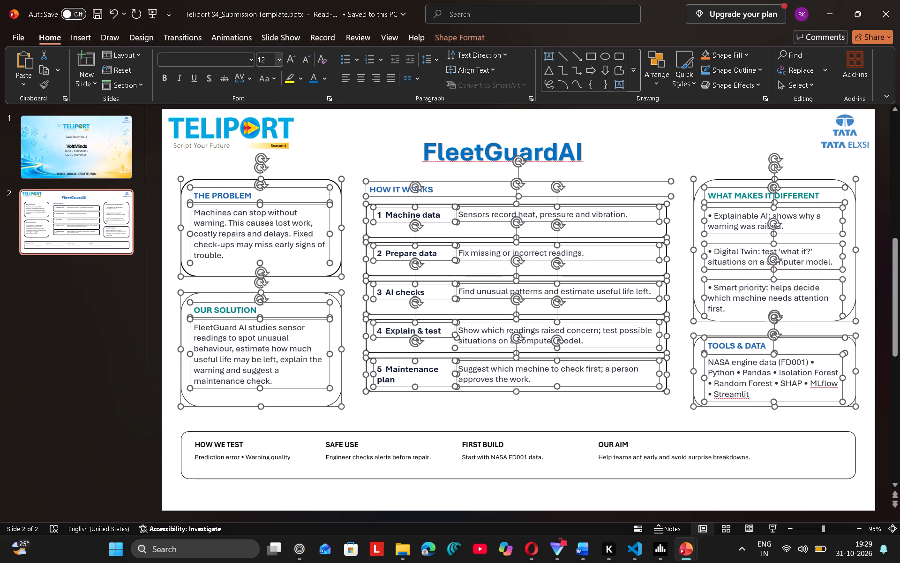
{"action": "left_click", "coordinate": [641, 157]}
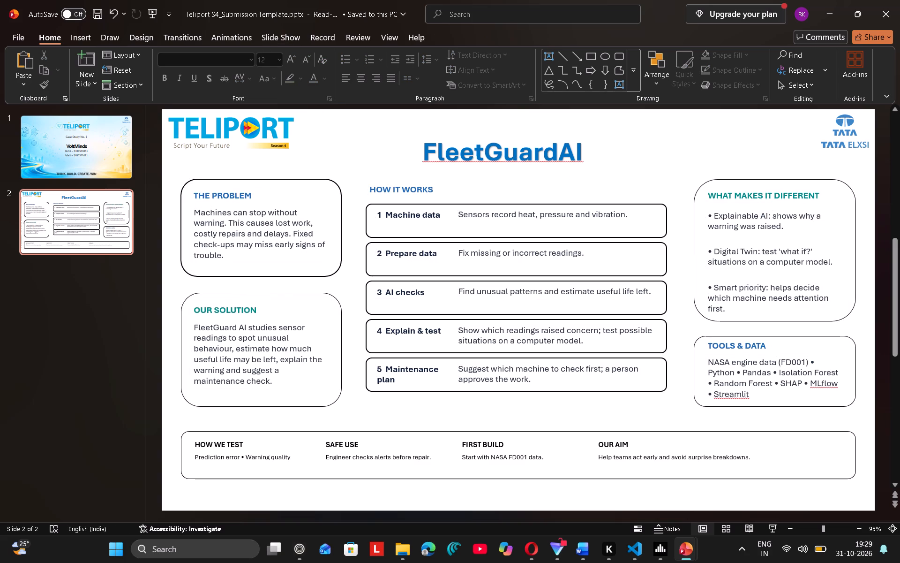
Set the OUR SOLUTION, THE PROBLEM, HOW IT WORKS, WHAT MAKES IT DIFFERENT and TOOLS & DATA headings to font size 13.
{"action": "left_click", "coordinate": [271, 306]}
{"action": "left_click", "coordinate": [263, 311]}
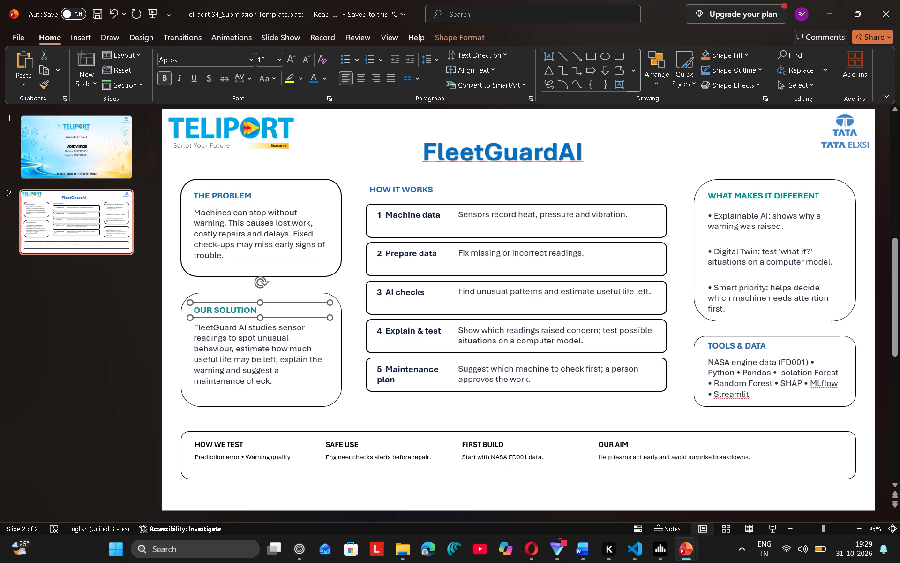
{"action": "left_click", "coordinate": [239, 193], "text": "ctrl"}
{"action": "left_click", "coordinate": [392, 190], "text": "ctrl"}
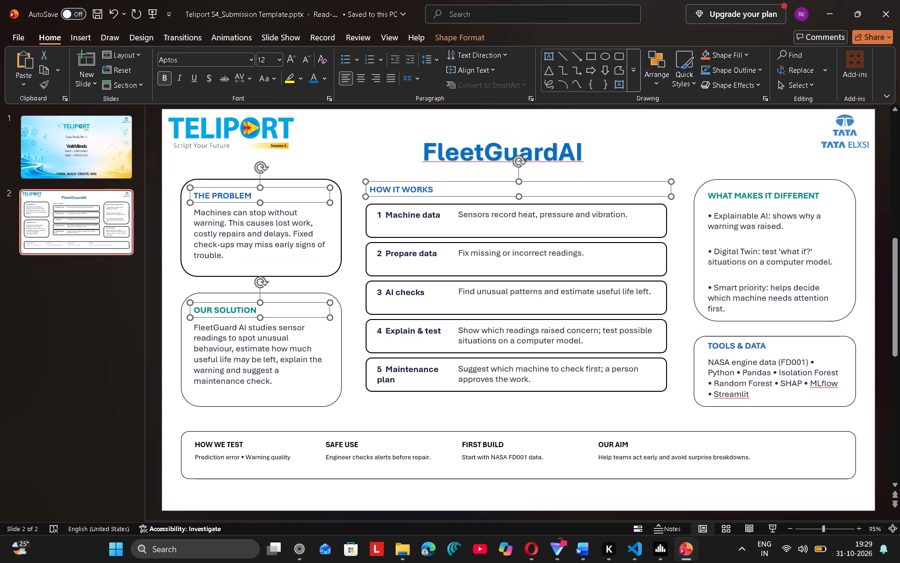
{"action": "left_click", "coordinate": [752, 193], "text": "ctrl"}
{"action": "left_click", "coordinate": [728, 346], "text": "ctrl"}
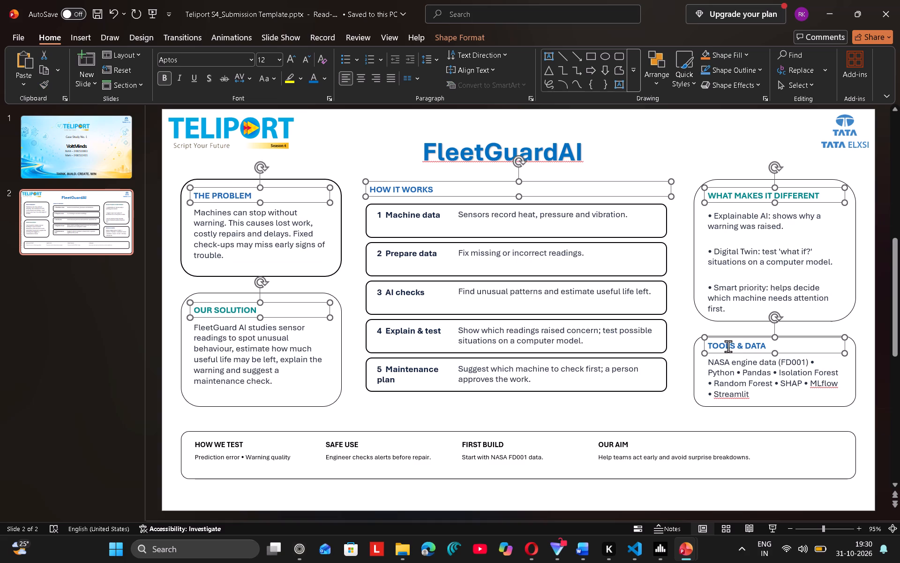
{"action": "left_click", "coordinate": [265, 60]}
{"action": "type", "text": "13"}
{"action": "key", "text": "Return"}
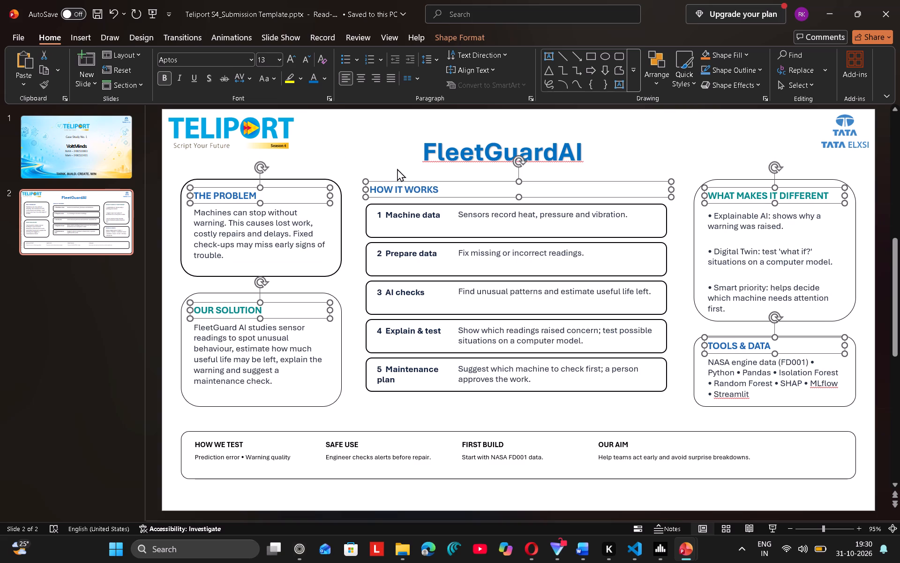
{"action": "left_click", "coordinate": [392, 166]}
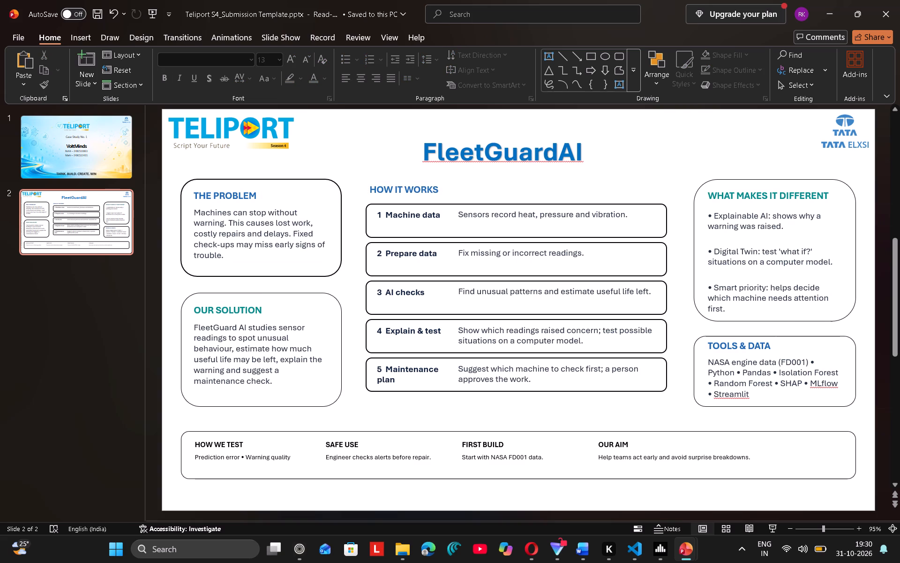
{"action": "left_click", "coordinate": [444, 187]}
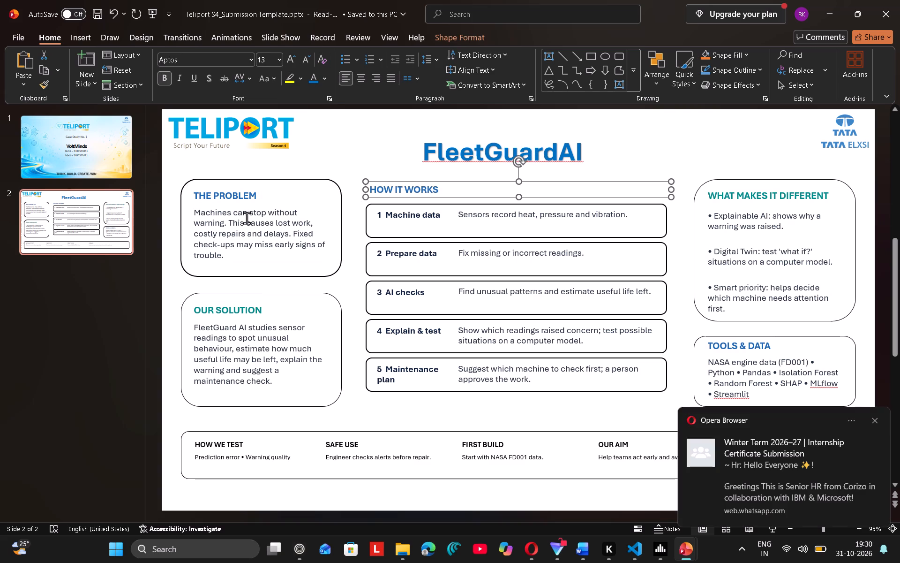
{"action": "left_click", "coordinate": [344, 129]}
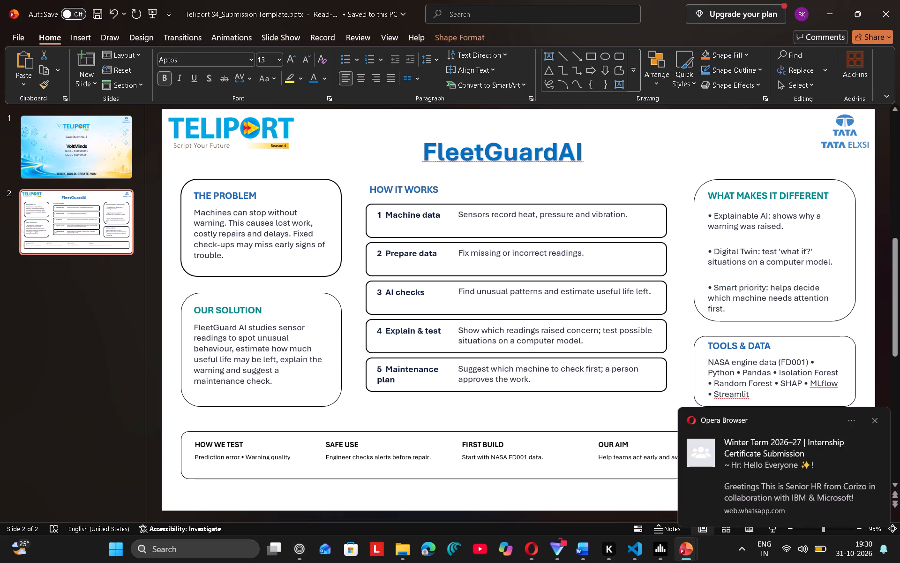
Apply the unfilled preset shape style with a thin black outline to THE PROBLEM card's outline.
{"action": "left_click", "coordinate": [333, 273]}
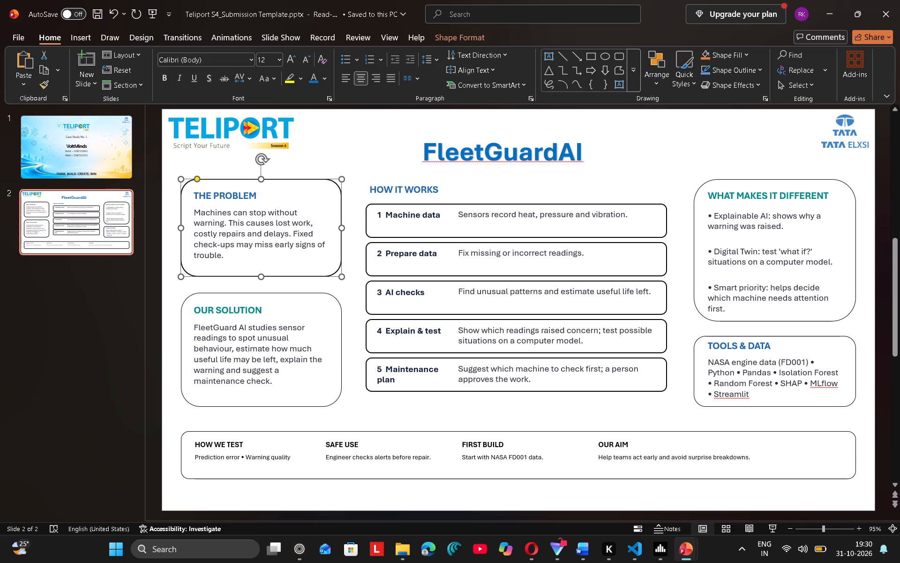
{"action": "key", "text": "ctrl+b"}
{"action": "key", "text": "ctrl+b"}
{"action": "left_click", "coordinate": [438, 35]}
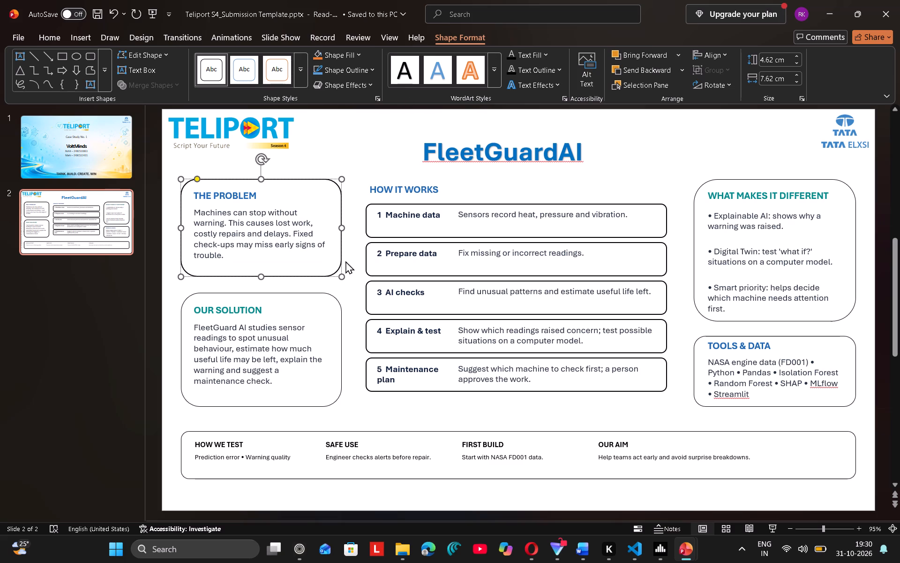
{"action": "left_click", "coordinate": [294, 72]}
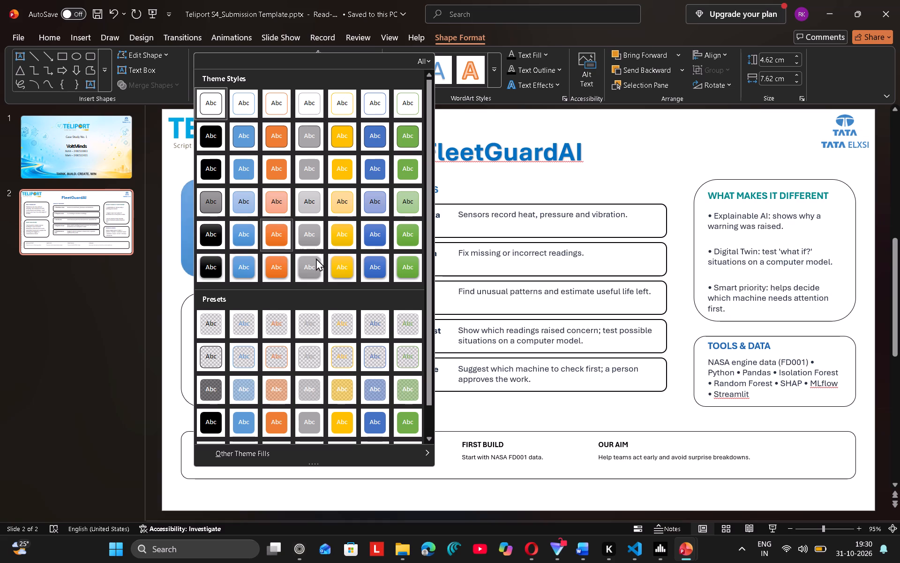
{"action": "left_click", "coordinate": [209, 352]}
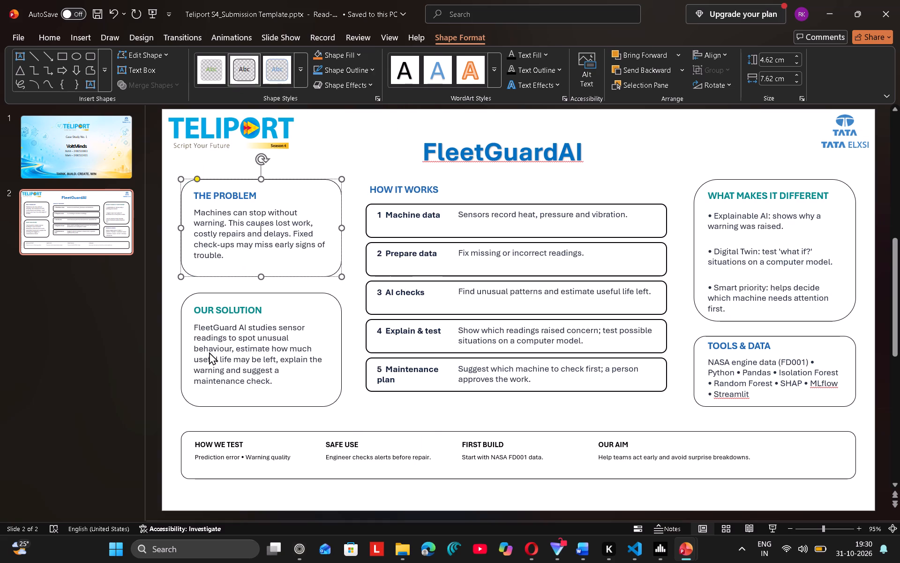
{"action": "left_click", "coordinate": [347, 319]}
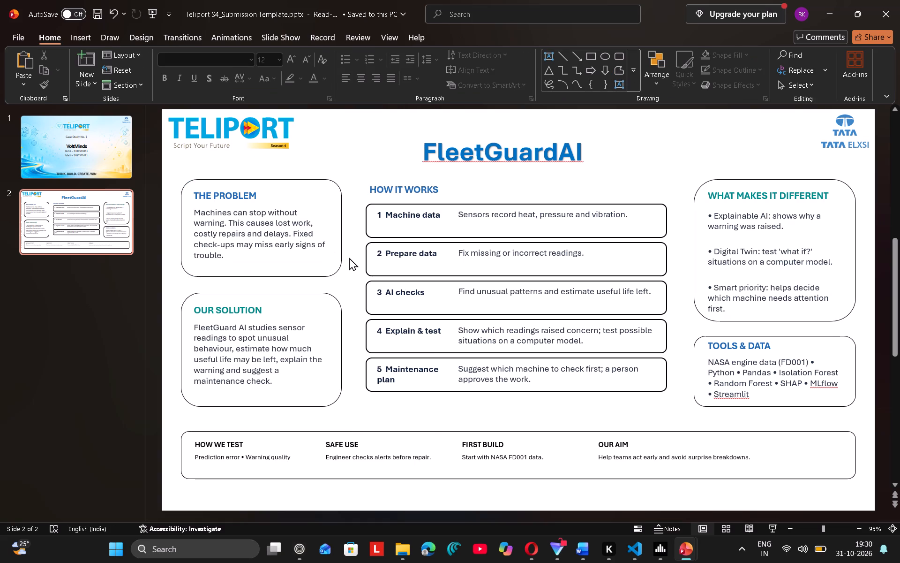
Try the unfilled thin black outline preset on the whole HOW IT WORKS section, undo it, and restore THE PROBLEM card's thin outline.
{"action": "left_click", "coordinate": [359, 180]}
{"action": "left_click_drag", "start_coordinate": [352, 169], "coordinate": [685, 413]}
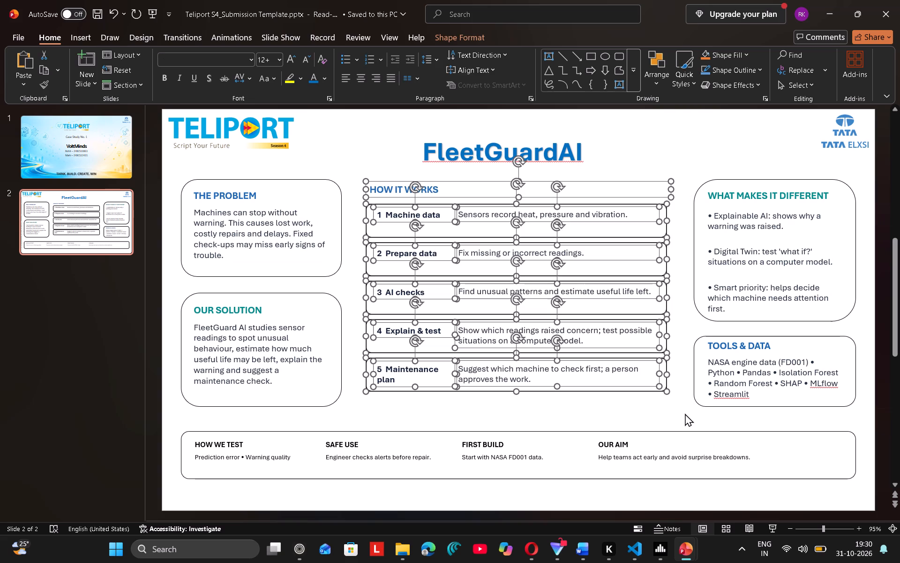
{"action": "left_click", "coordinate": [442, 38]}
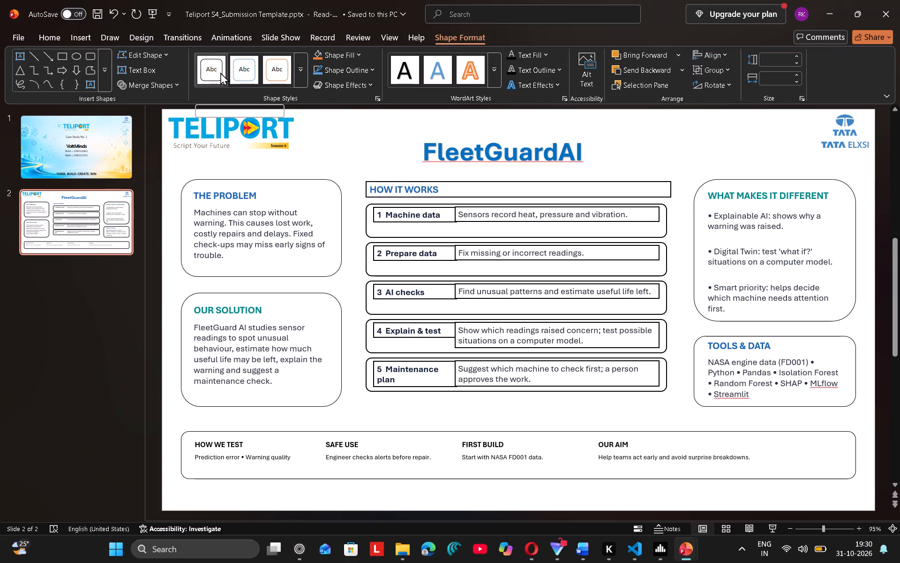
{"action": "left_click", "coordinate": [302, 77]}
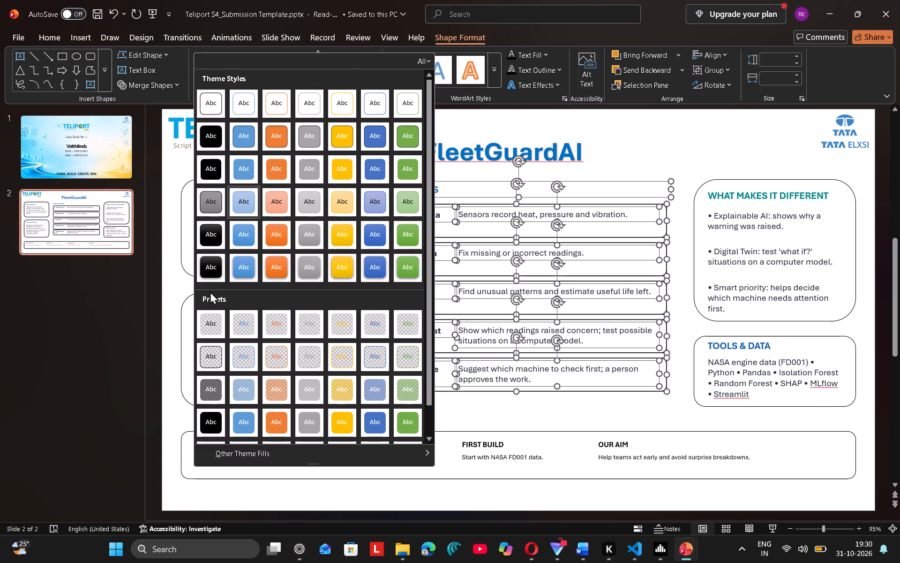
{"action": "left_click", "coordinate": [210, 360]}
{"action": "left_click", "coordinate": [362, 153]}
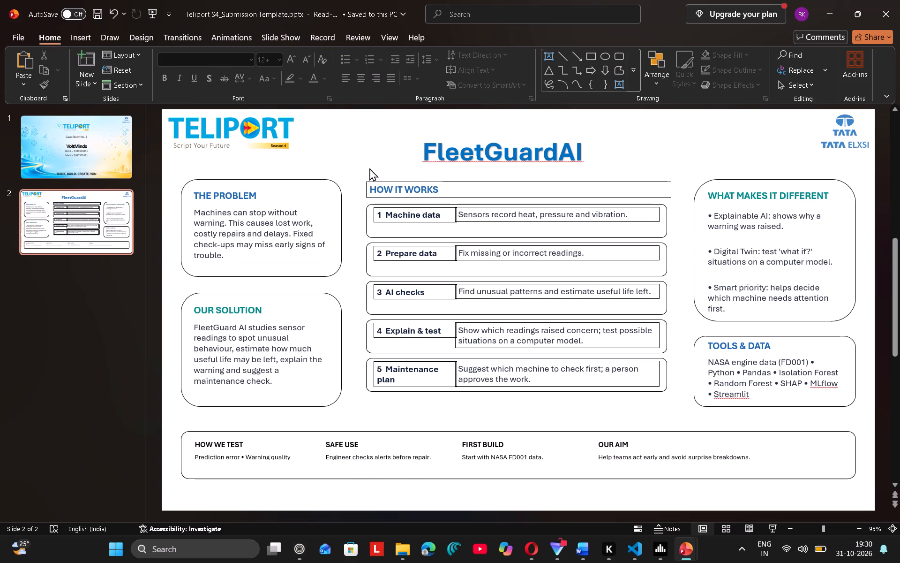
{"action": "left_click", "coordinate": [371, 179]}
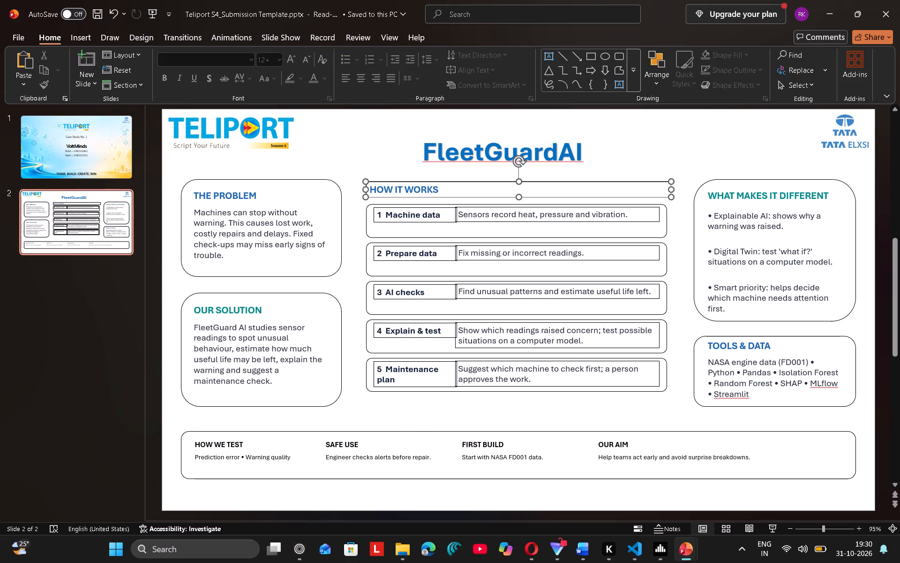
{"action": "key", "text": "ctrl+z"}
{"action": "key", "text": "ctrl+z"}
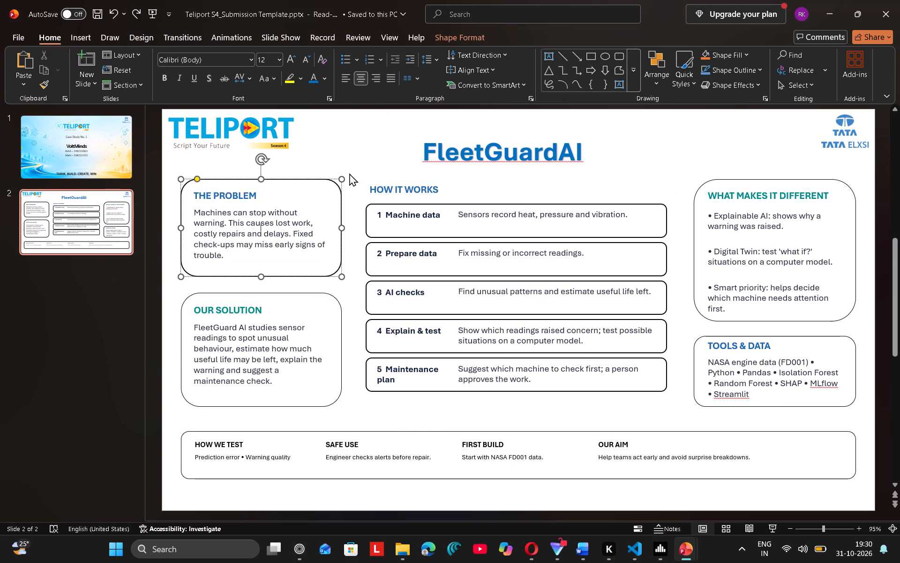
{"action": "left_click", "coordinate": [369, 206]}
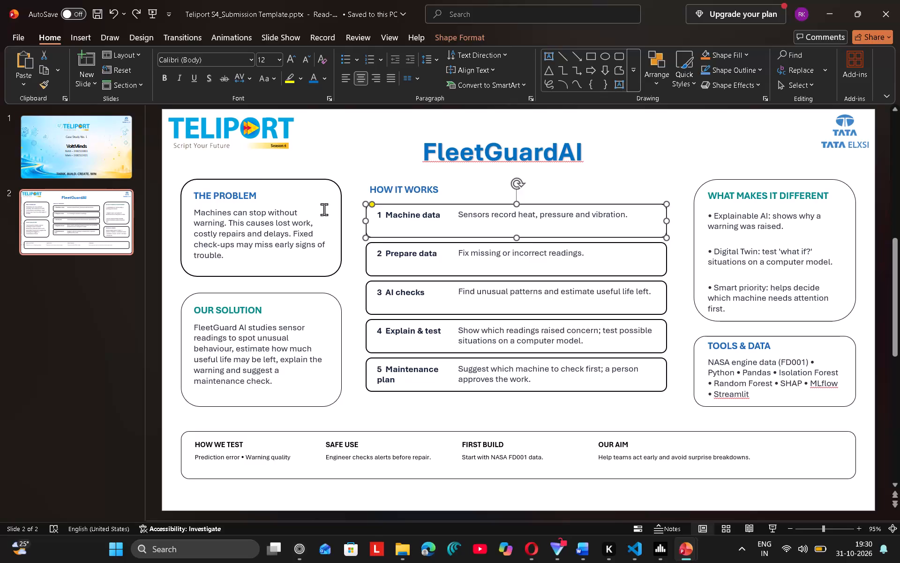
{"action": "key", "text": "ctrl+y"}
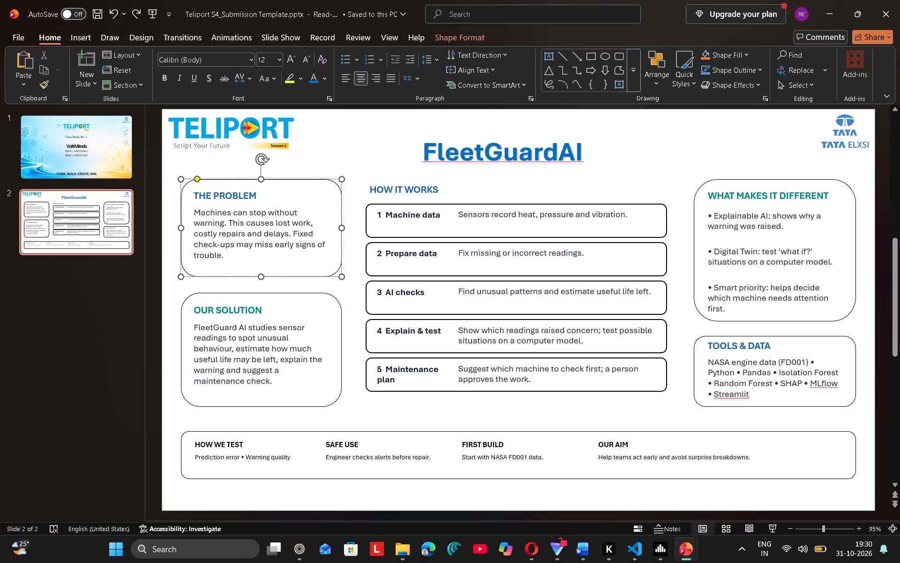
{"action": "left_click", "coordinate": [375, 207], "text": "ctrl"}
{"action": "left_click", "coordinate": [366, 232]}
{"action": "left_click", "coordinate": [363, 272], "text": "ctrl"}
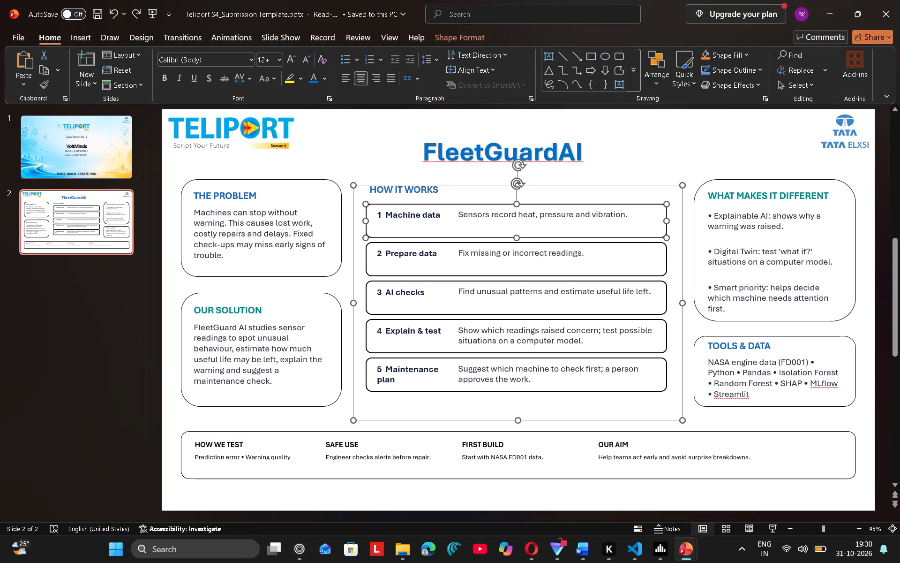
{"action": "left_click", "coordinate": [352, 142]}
Apply the unfilled preset shape style with a thin black outline to all five numbered row boxes under HOW IT WORKS.
{"action": "left_click", "coordinate": [366, 232], "text": "ctrl"}
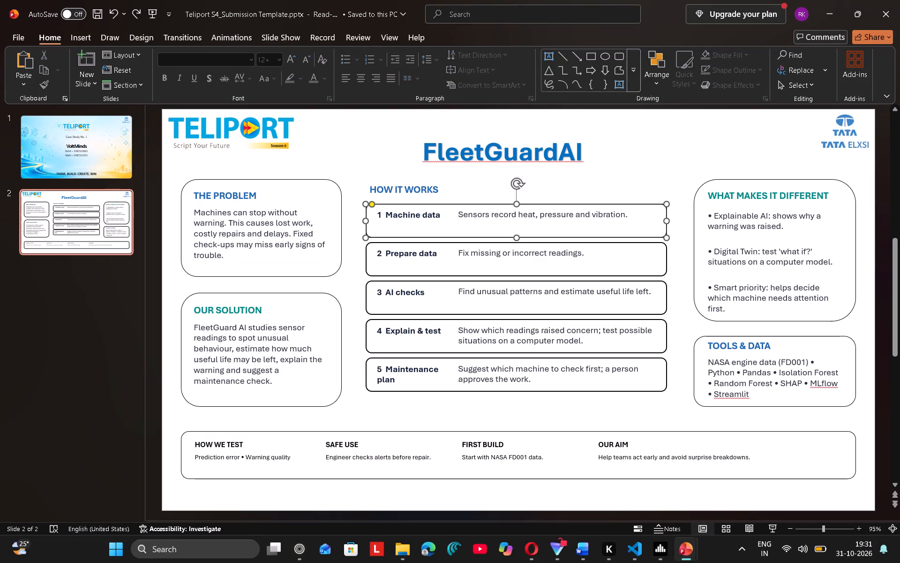
{"action": "left_click", "coordinate": [363, 260], "text": "ctrl"}
{"action": "left_click", "coordinate": [365, 301], "text": "ctrl"}
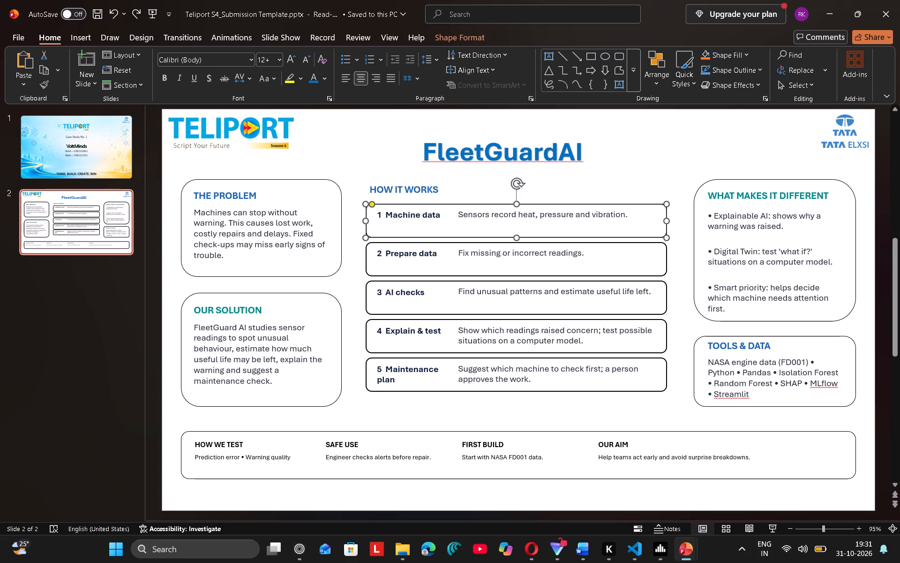
{"action": "left_click", "coordinate": [367, 270], "text": "ctrl"}
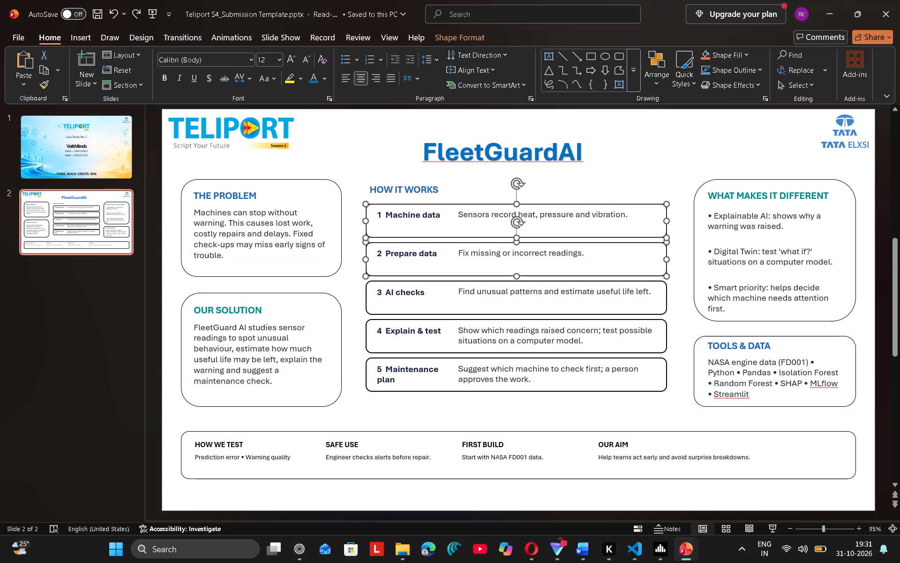
{"action": "left_click", "coordinate": [370, 314], "text": "ctrl"}
{"action": "left_click", "coordinate": [367, 353], "text": "ctrl"}
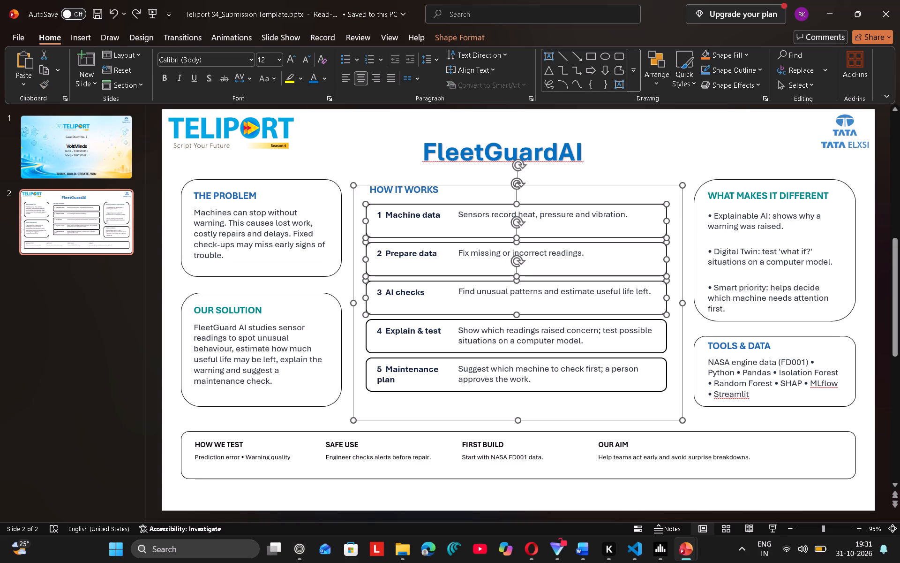
{"action": "left_click", "coordinate": [375, 351], "text": "ctrl"}
{"action": "left_click", "coordinate": [369, 388], "text": "ctrl"}
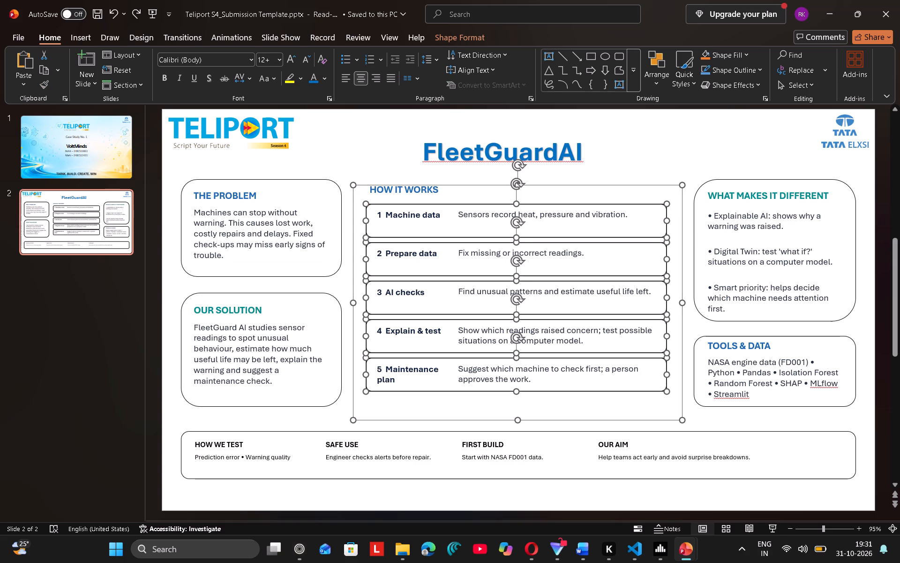
{"action": "left_click", "coordinate": [352, 399], "text": "ctrl"}
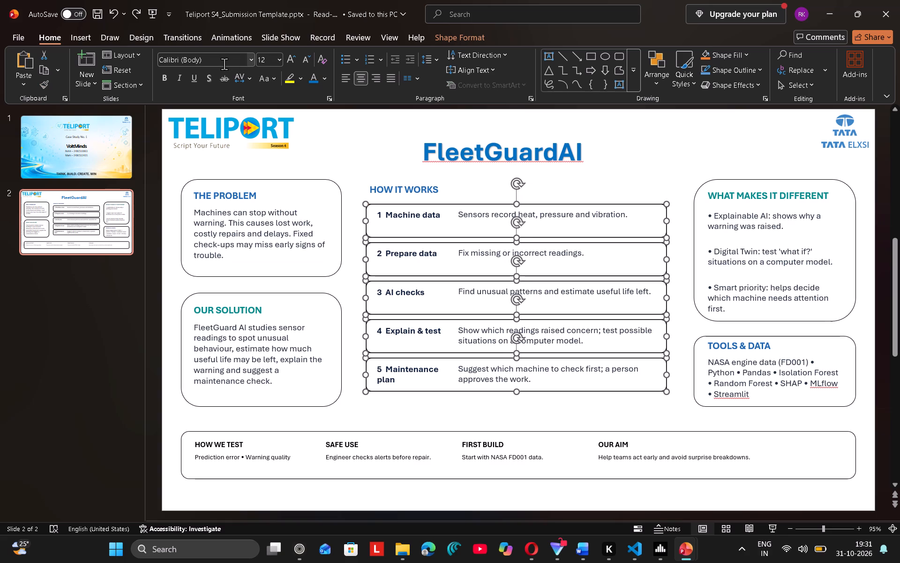
{"action": "left_click", "coordinate": [441, 37]}
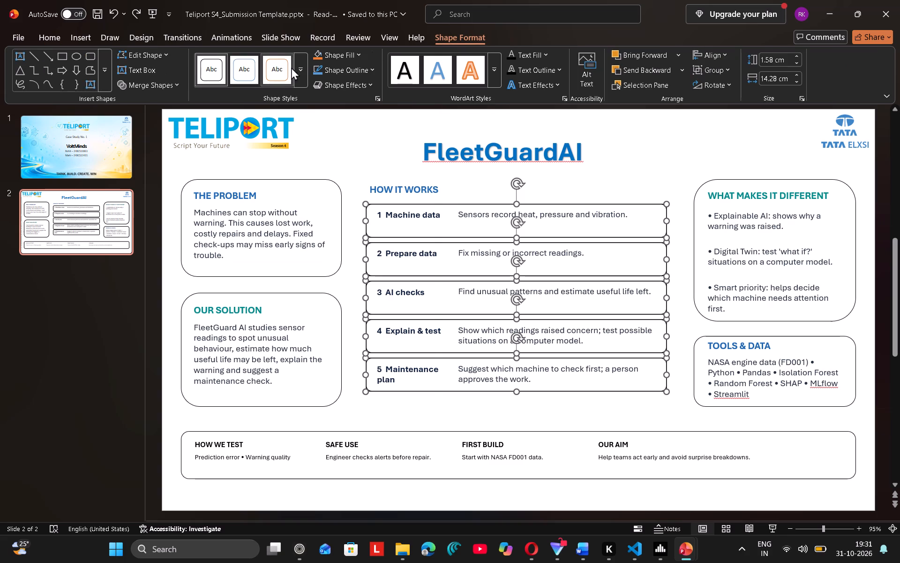
{"action": "left_click", "coordinate": [304, 68]}
{"action": "left_click", "coordinate": [211, 365]}
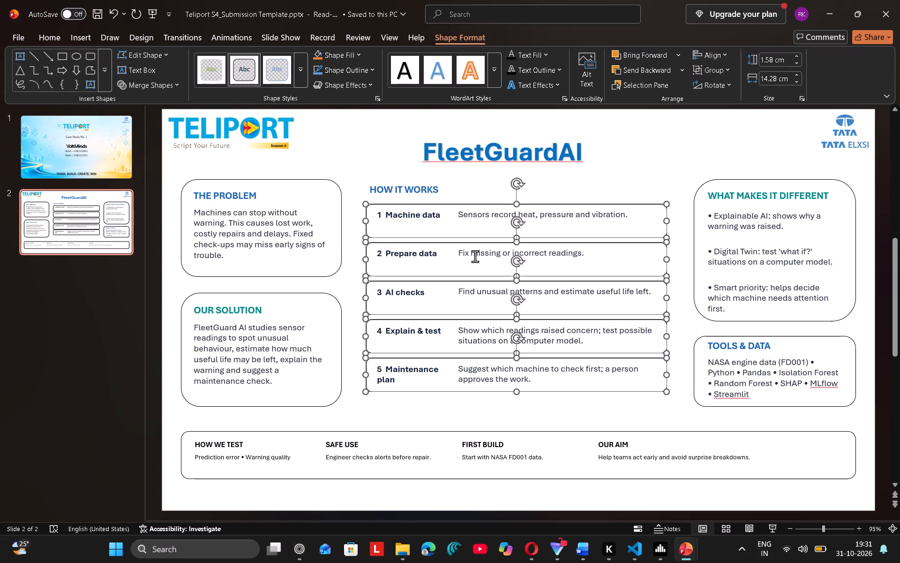
{"action": "left_click", "coordinate": [682, 179]}
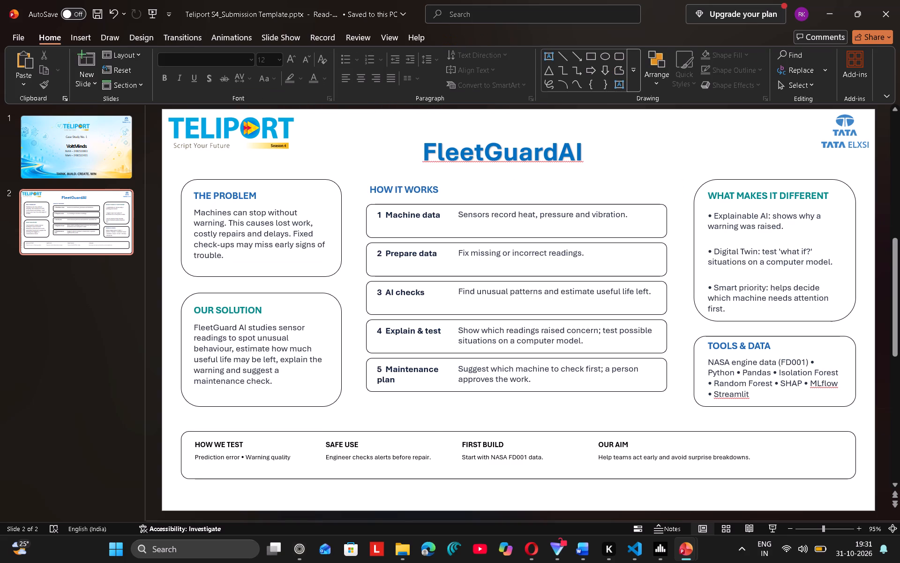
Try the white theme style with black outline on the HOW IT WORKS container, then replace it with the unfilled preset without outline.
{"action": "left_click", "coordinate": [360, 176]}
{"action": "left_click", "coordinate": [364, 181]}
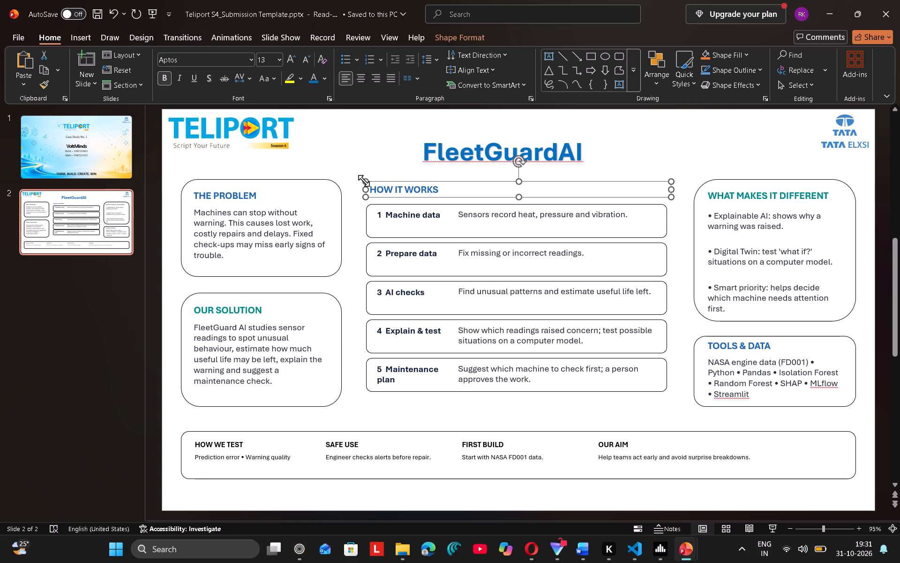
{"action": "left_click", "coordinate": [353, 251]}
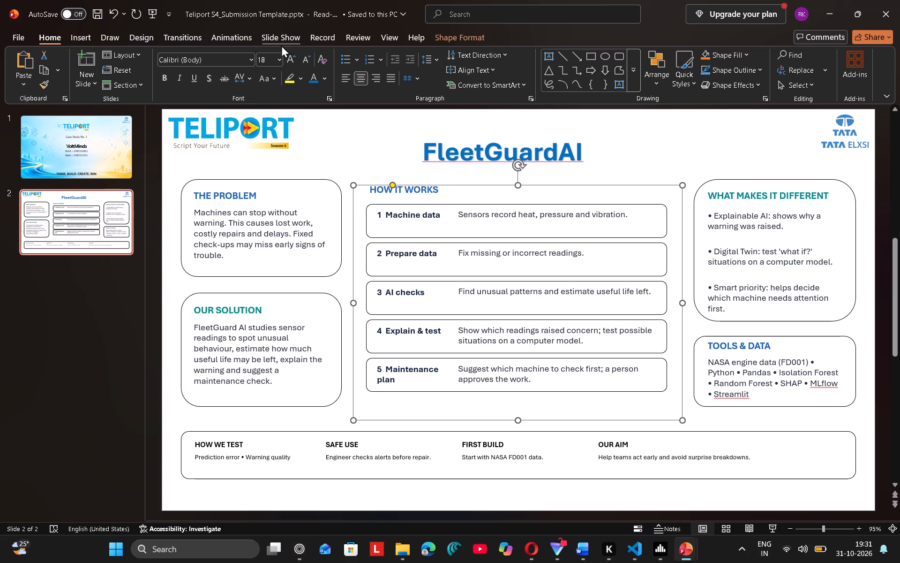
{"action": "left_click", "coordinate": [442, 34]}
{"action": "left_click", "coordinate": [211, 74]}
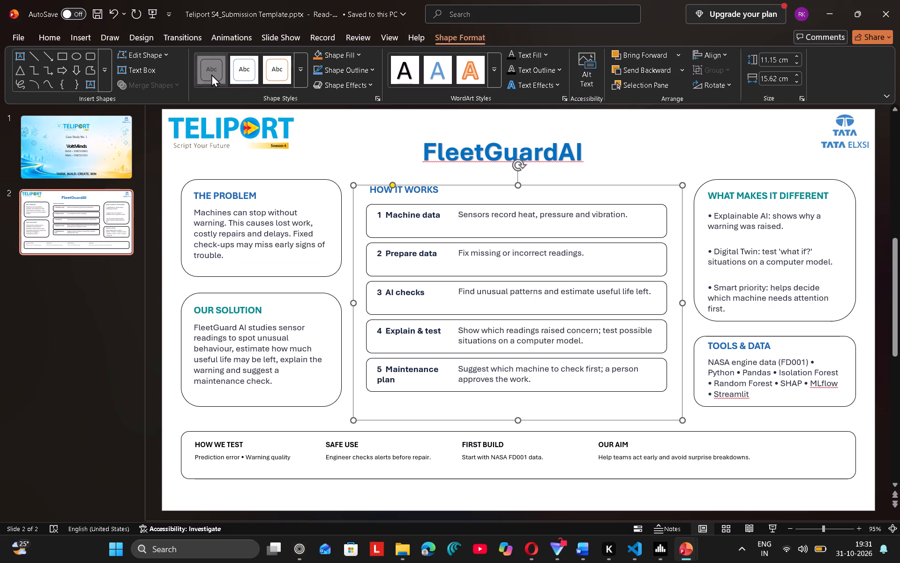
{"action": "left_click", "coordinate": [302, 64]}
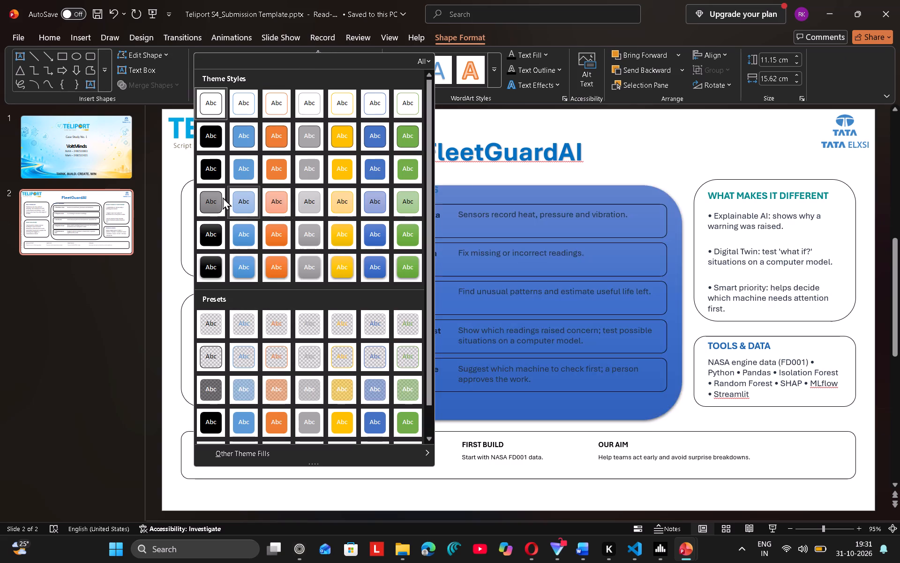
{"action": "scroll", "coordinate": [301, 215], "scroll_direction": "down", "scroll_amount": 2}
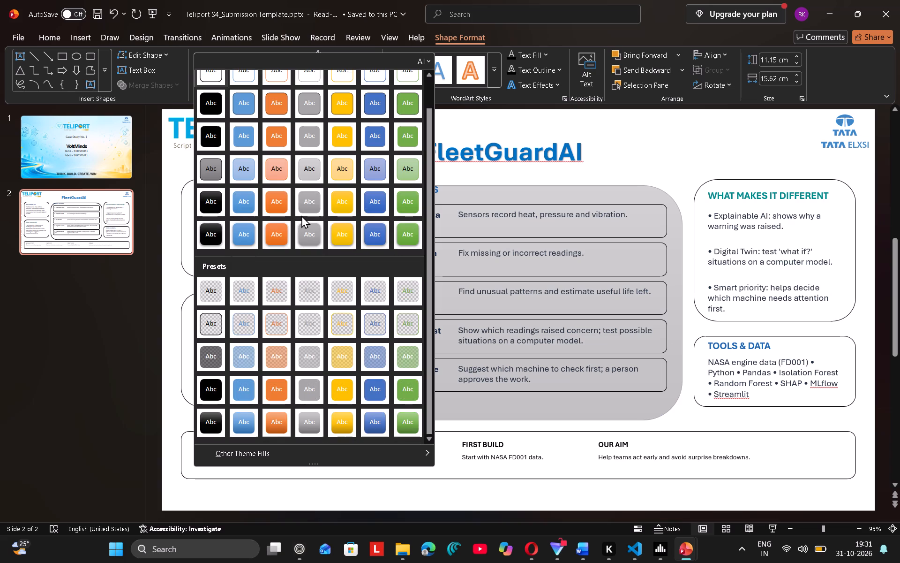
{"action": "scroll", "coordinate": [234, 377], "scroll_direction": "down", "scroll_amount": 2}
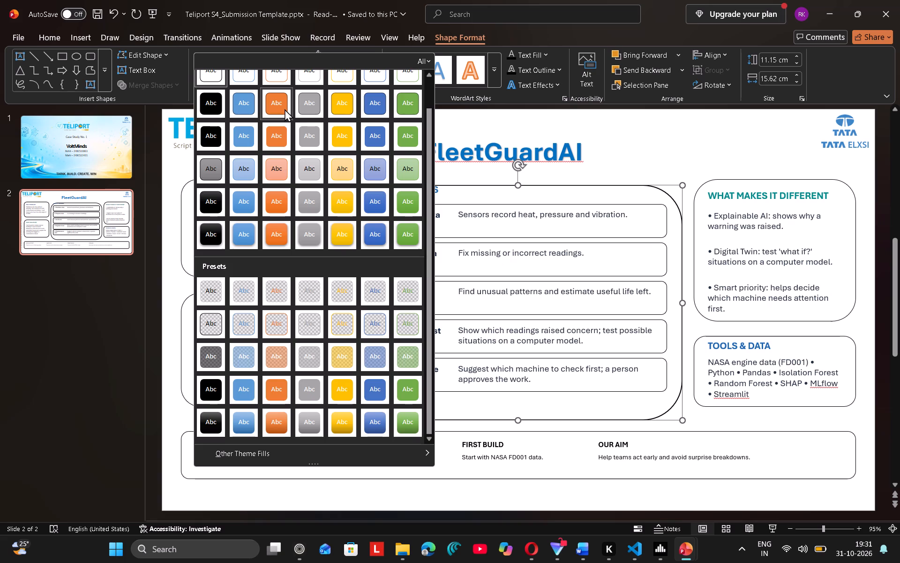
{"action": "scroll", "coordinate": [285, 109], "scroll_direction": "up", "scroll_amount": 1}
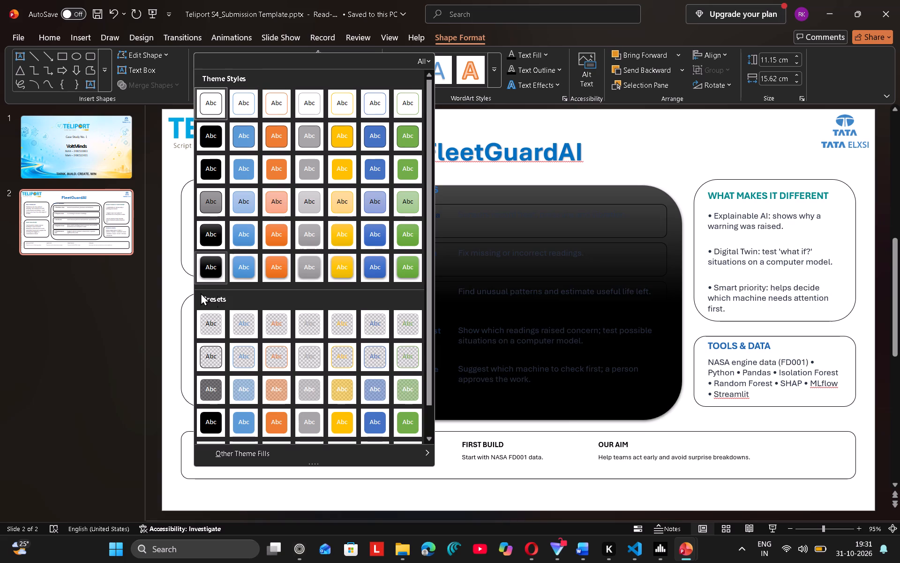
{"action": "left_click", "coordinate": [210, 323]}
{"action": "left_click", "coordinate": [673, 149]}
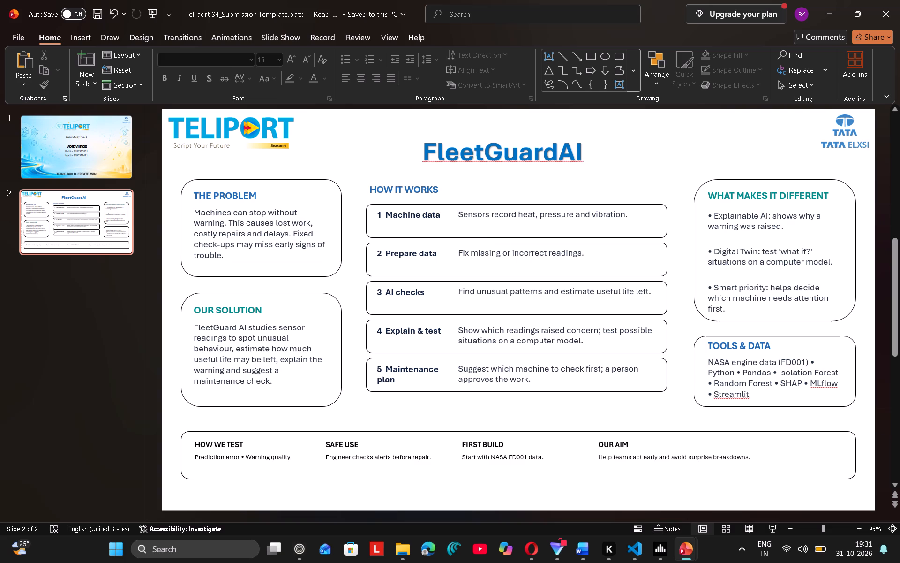
Recolour the FleetGuardAI title text with the custom blue #177FF1.
{"action": "left_click", "coordinate": [561, 147]}
{"action": "key", "text": "ctrl+a"}
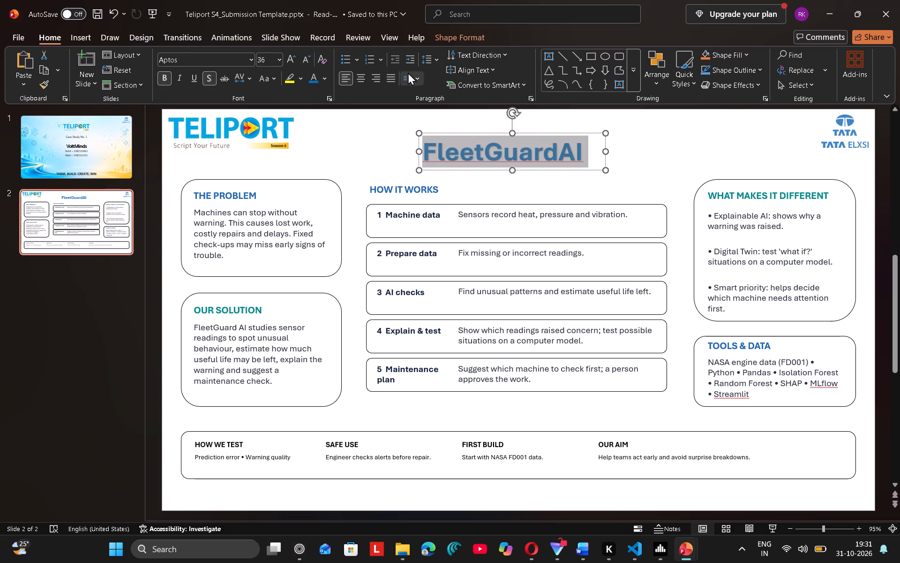
{"action": "left_click", "coordinate": [326, 79]}
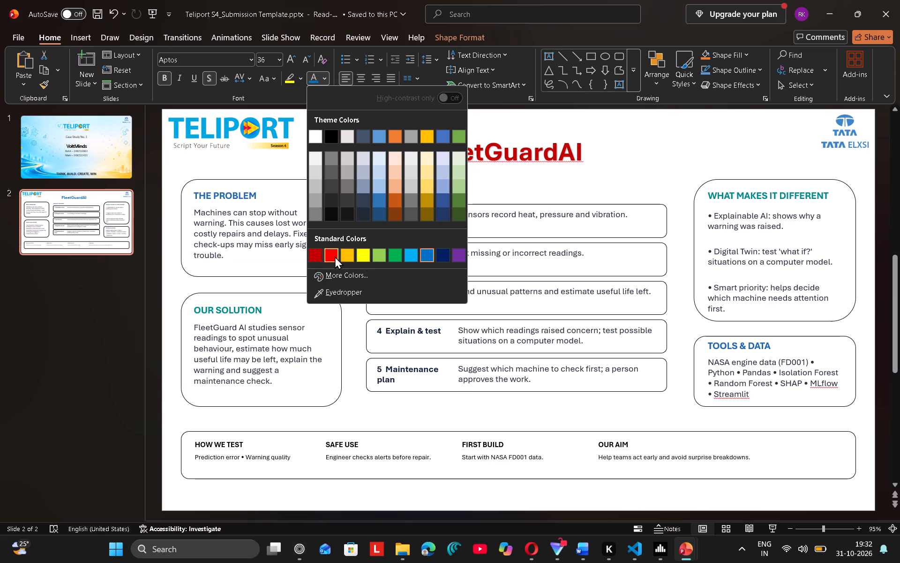
{"action": "left_click", "coordinate": [365, 274]}
{"action": "left_click", "coordinate": [461, 240]}
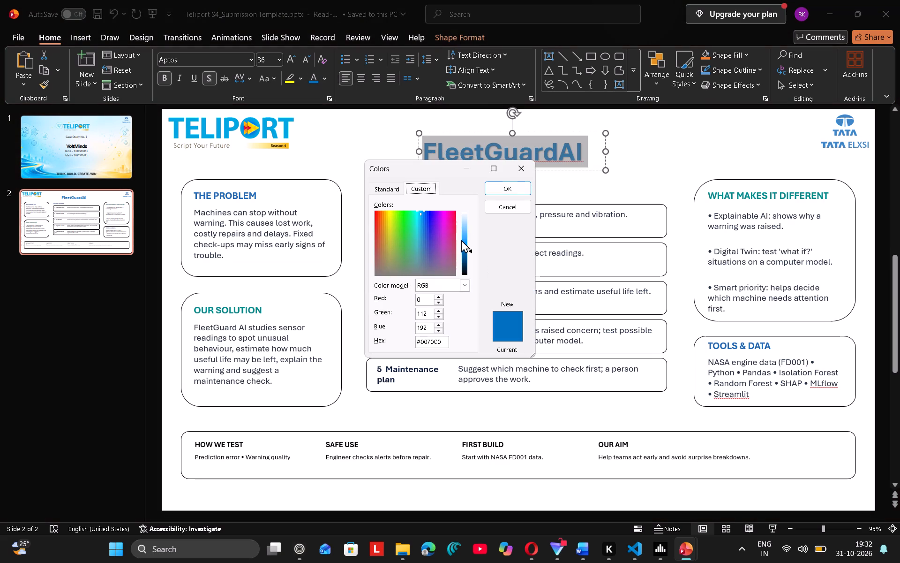
{"action": "left_click", "coordinate": [466, 236]}
{"action": "left_click", "coordinate": [463, 243]}
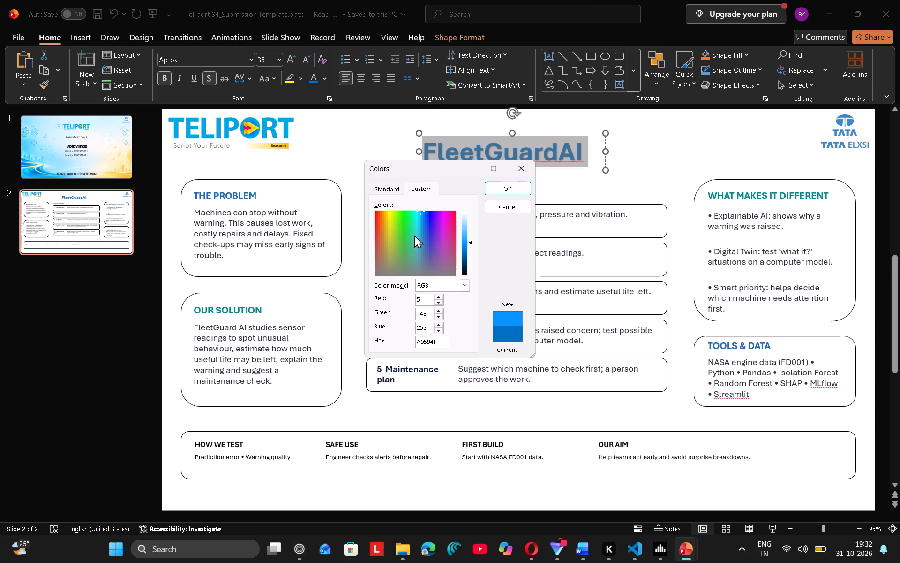
{"action": "left_click_drag", "start_coordinate": [423, 215], "coordinate": [419, 208]}
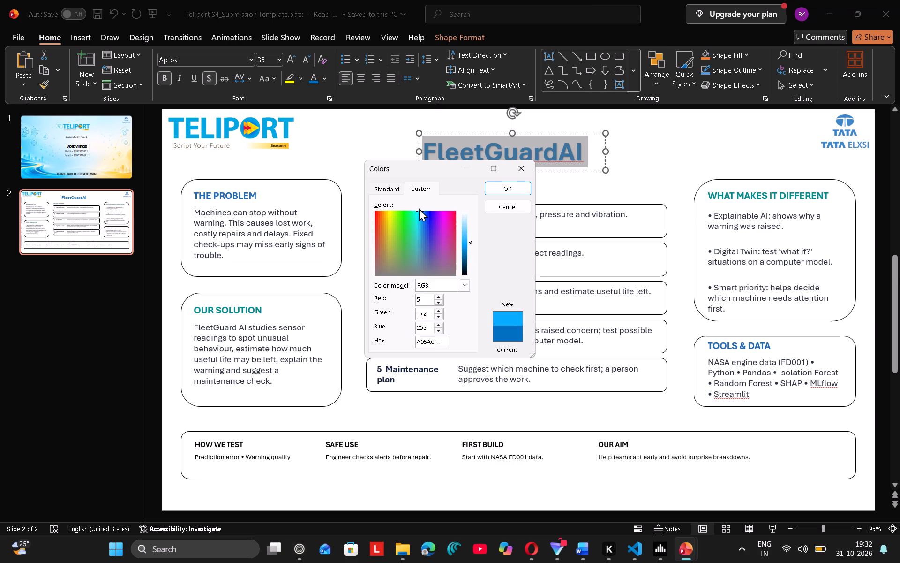
{"action": "left_click_drag", "start_coordinate": [419, 208], "coordinate": [415, 219]}
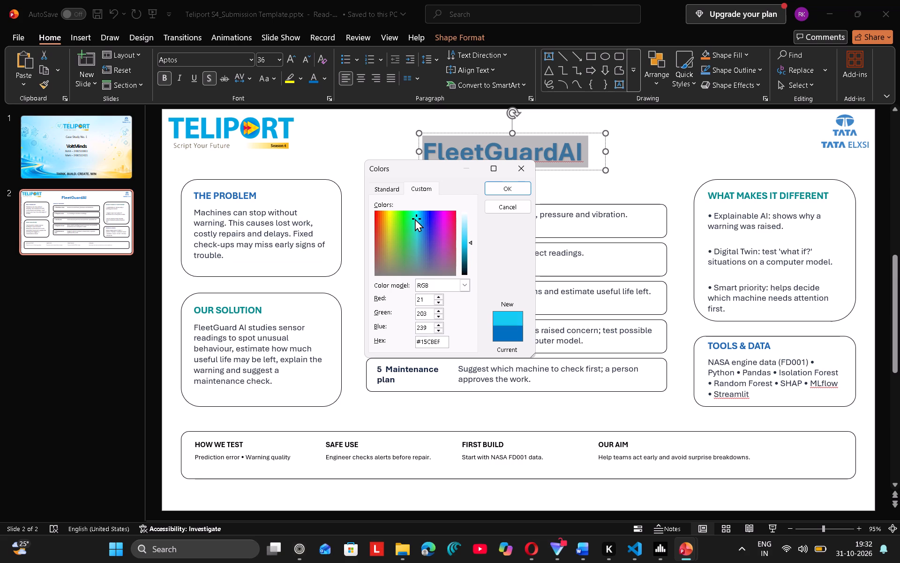
{"action": "left_click_drag", "start_coordinate": [415, 219], "coordinate": [415, 233]}
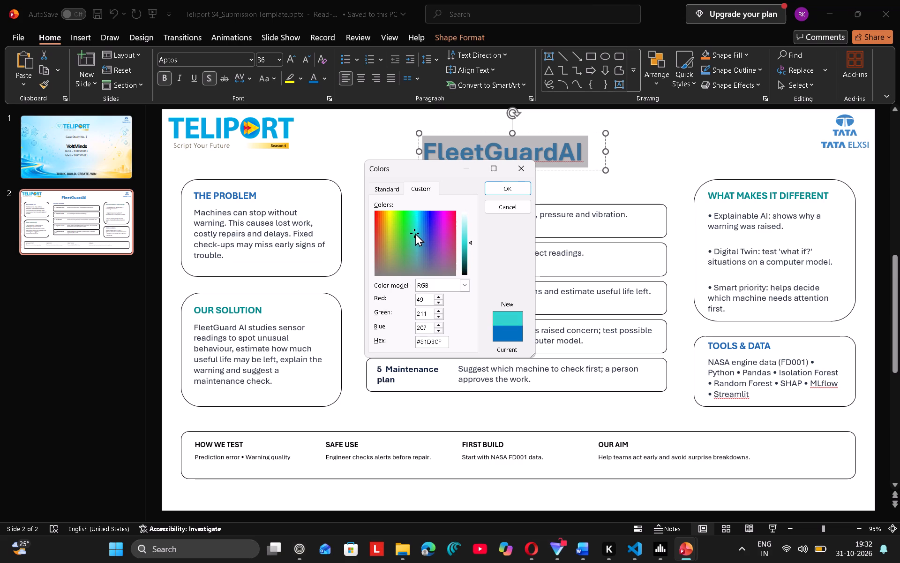
{"action": "left_click_drag", "start_coordinate": [415, 233], "coordinate": [416, 219]}
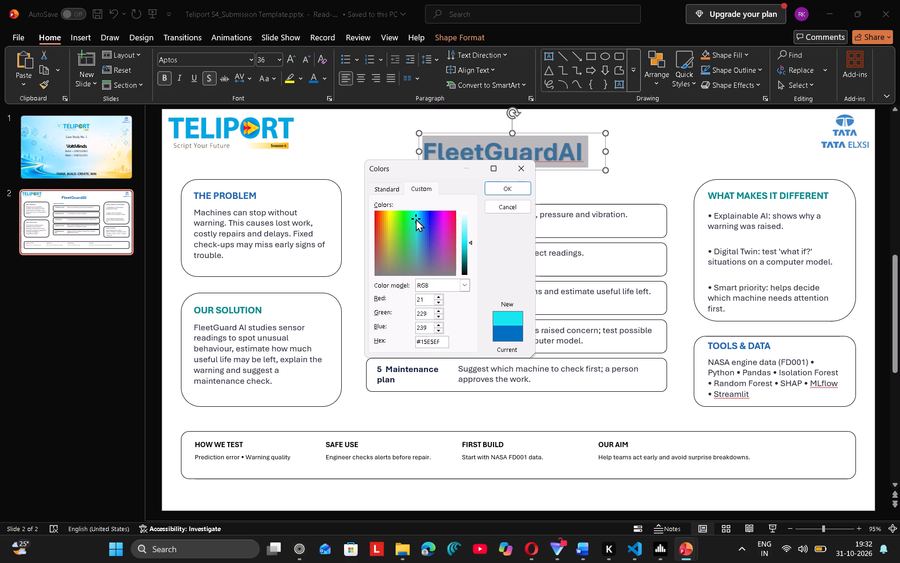
{"action": "left_click_drag", "start_coordinate": [416, 219], "coordinate": [417, 220]}
{"action": "left_click", "coordinate": [469, 243]}
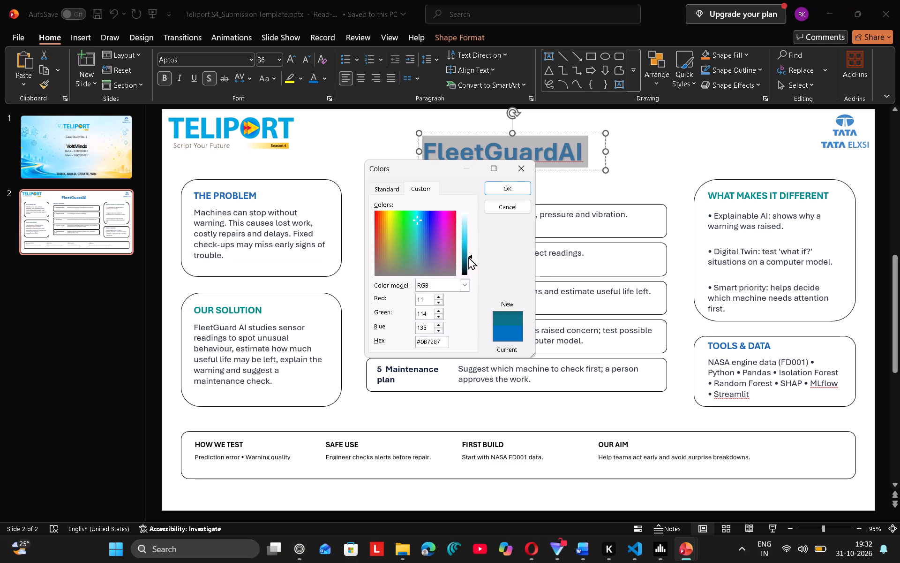
{"action": "left_click", "coordinate": [468, 246]}
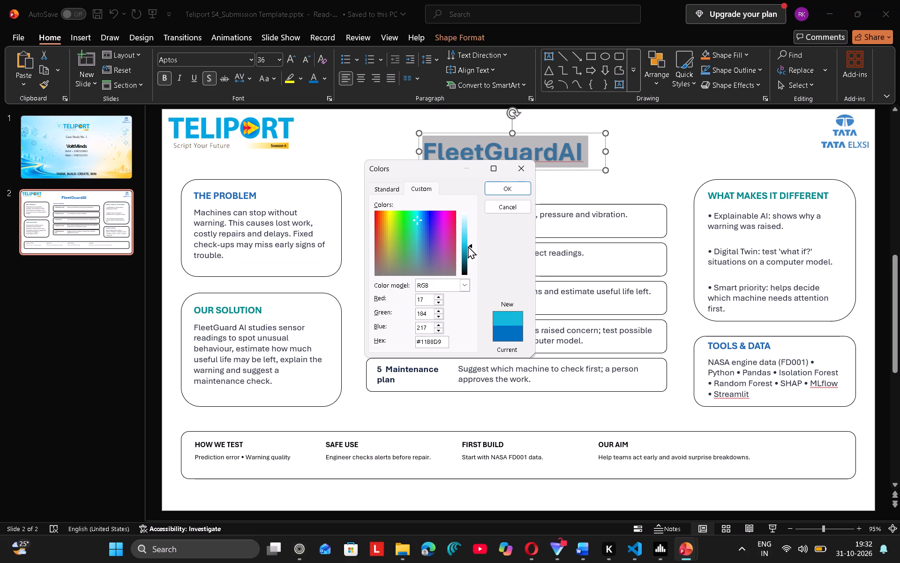
{"action": "left_click_drag", "start_coordinate": [421, 229], "coordinate": [426, 239]}
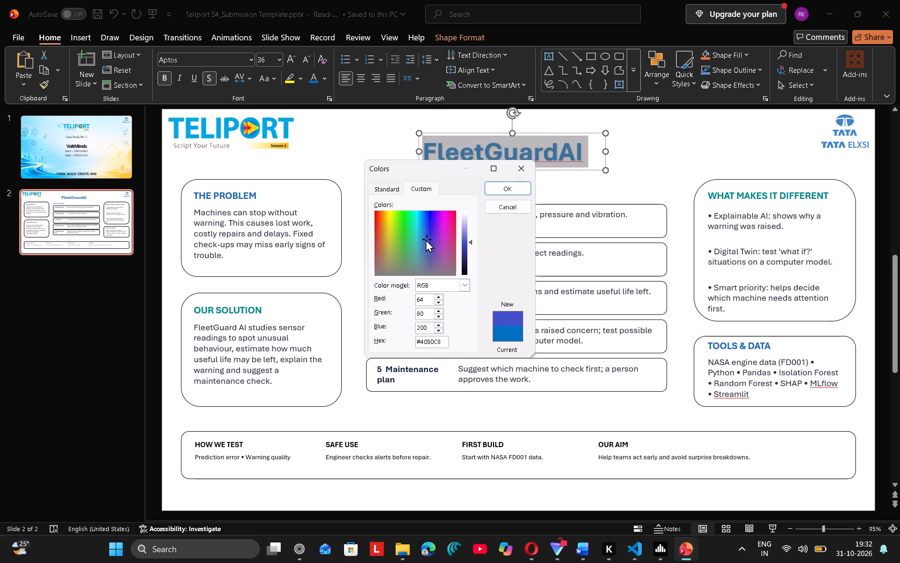
{"action": "left_click_drag", "start_coordinate": [426, 239], "coordinate": [419, 217]}
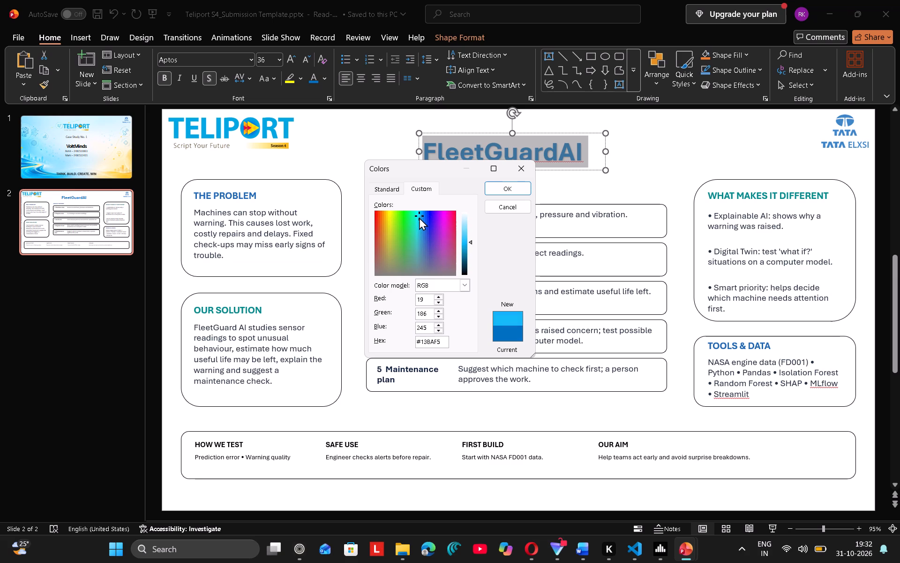
{"action": "left_click_drag", "start_coordinate": [419, 217], "coordinate": [420, 225]}
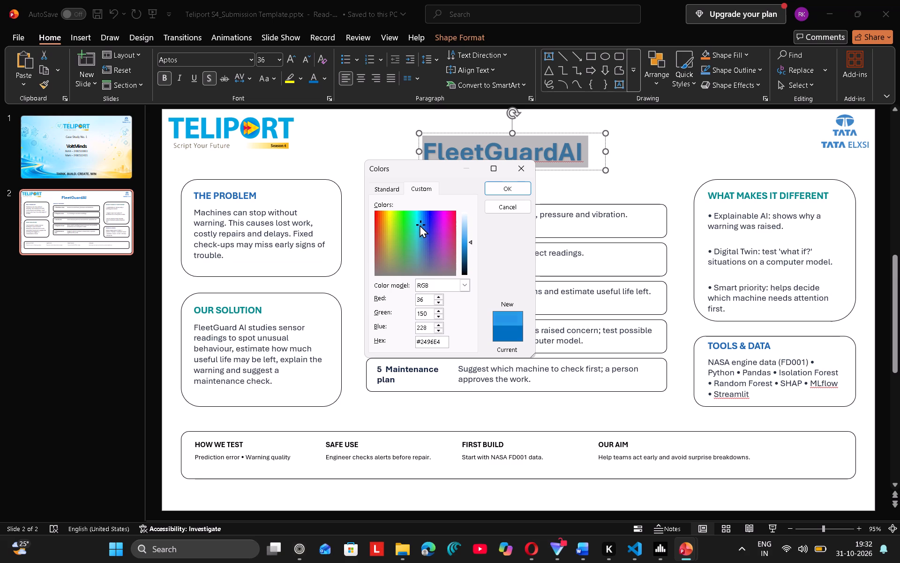
{"action": "left_click_drag", "start_coordinate": [420, 225], "coordinate": [418, 221]}
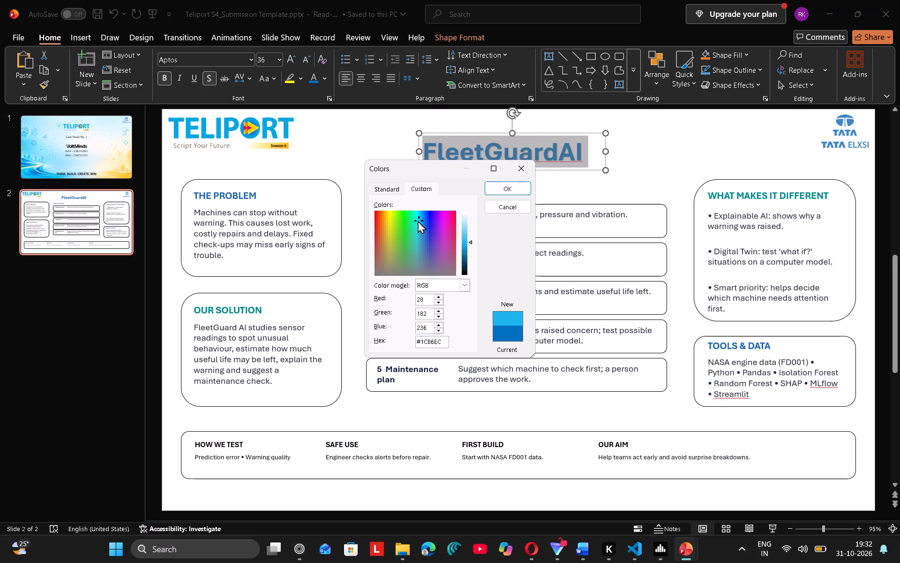
{"action": "left_click_drag", "start_coordinate": [418, 221], "coordinate": [417, 221]}
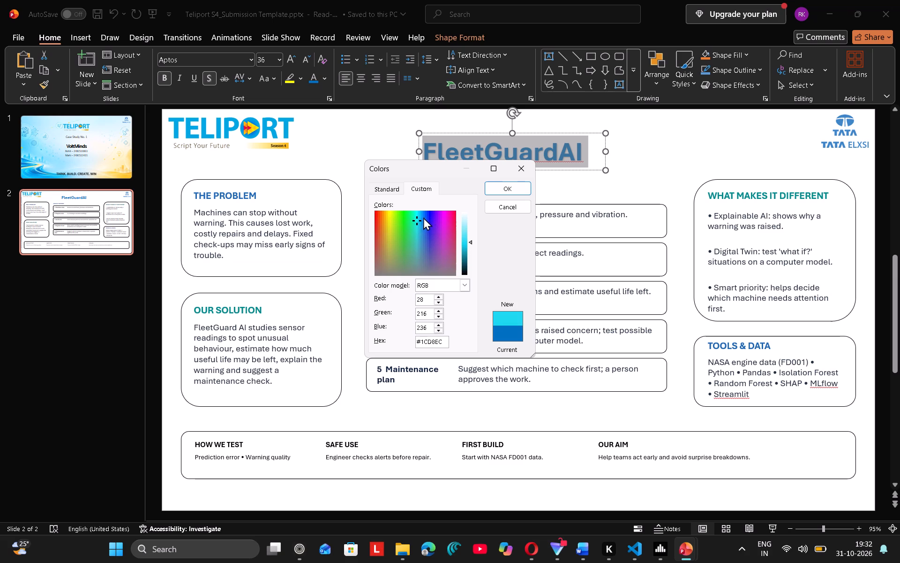
{"action": "left_click", "coordinate": [422, 218]}
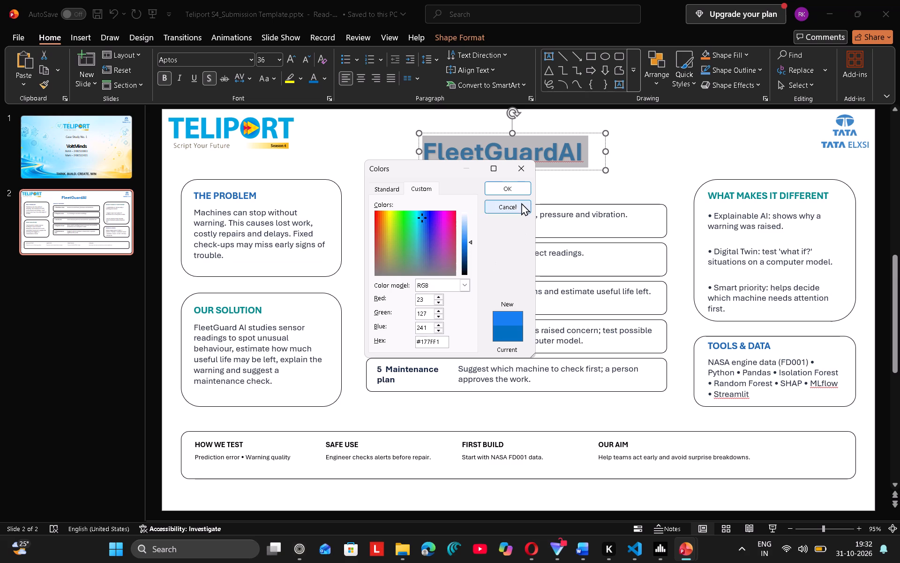
{"action": "left_click", "coordinate": [515, 191]}
{"action": "left_click", "coordinate": [644, 155]}
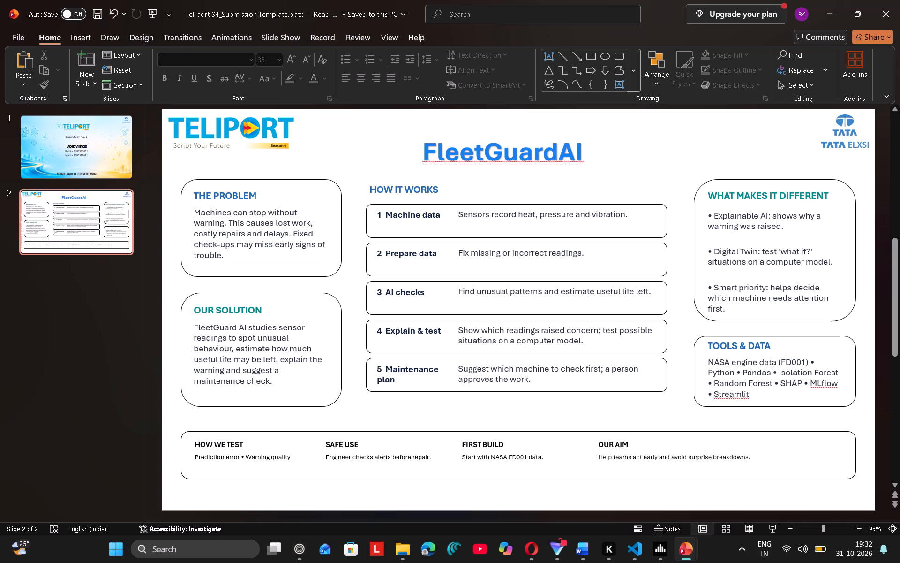
Set the text size to 12 for all four headings and descriptions in the slide's bottom card, HOW WE TEST through OUR AIM.
{"action": "left_click", "coordinate": [760, 455]}
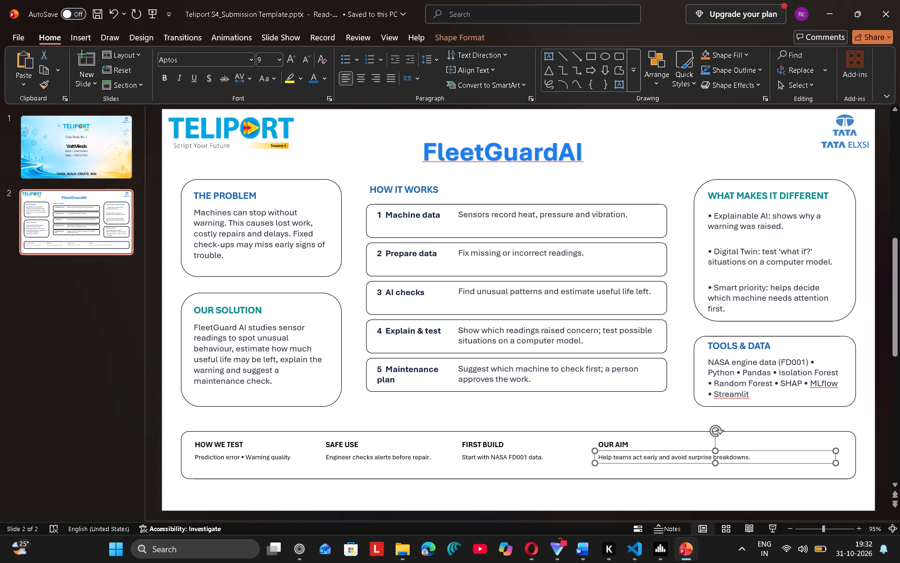
{"action": "left_click", "coordinate": [641, 445]}
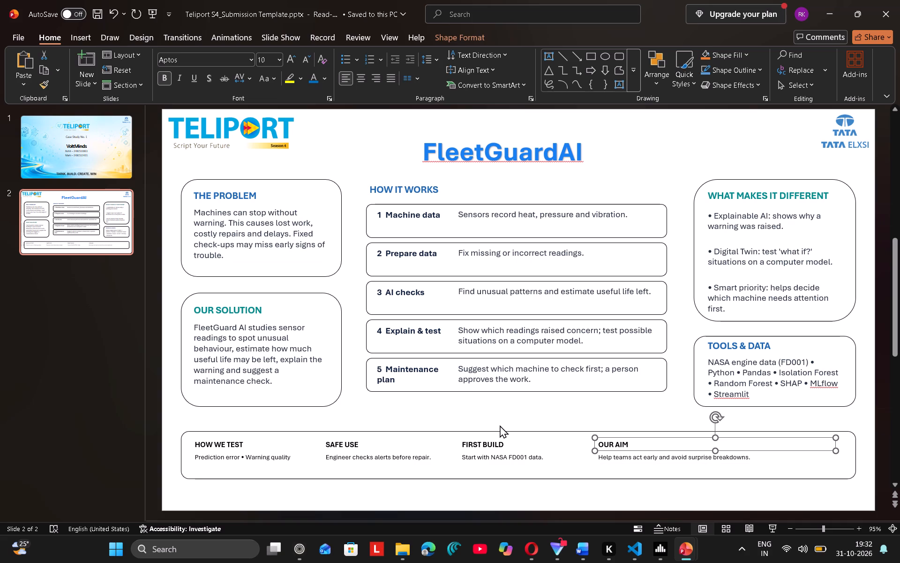
{"action": "left_click", "coordinate": [189, 434]}
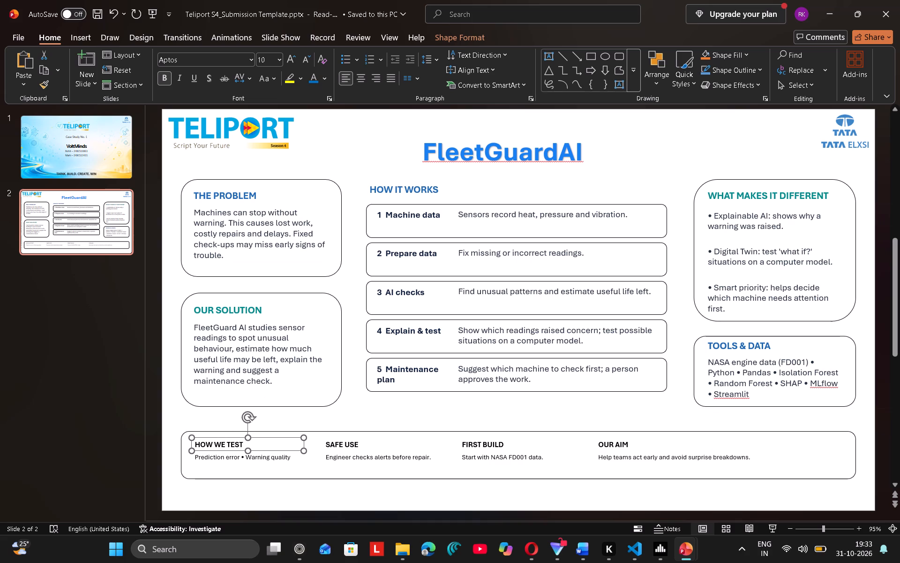
{"action": "left_click", "coordinate": [172, 426]}
{"action": "left_click_drag", "start_coordinate": [172, 426], "coordinate": [883, 426]}
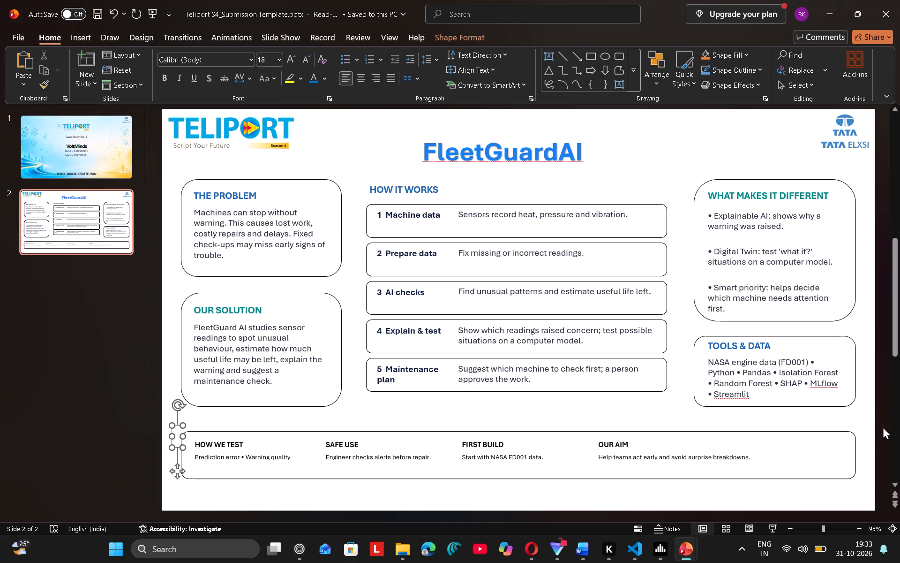
{"action": "left_click_drag", "start_coordinate": [883, 426], "coordinate": [862, 422]}
{"action": "left_click_drag", "start_coordinate": [862, 422], "coordinate": [96, 509]}
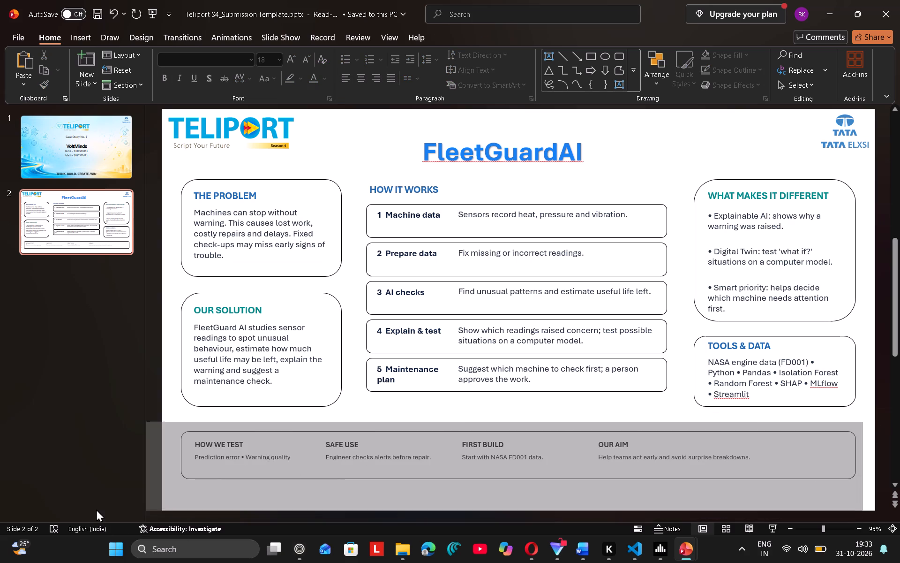
{"action": "left_click_drag", "start_coordinate": [96, 509], "coordinate": [183, 493]}
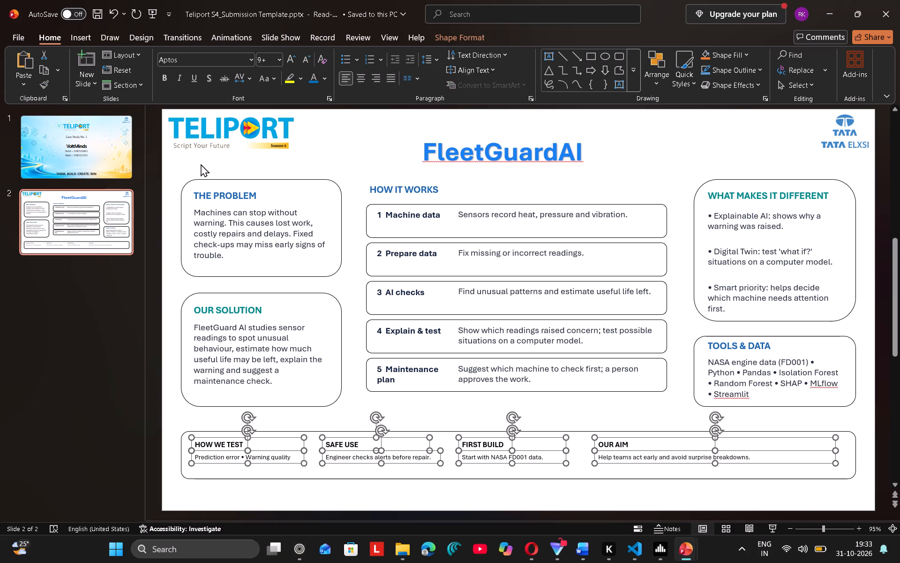
{"action": "left_click", "coordinate": [269, 57]}
{"action": "type", "text": "12"}
{"action": "key", "text": "Return"}
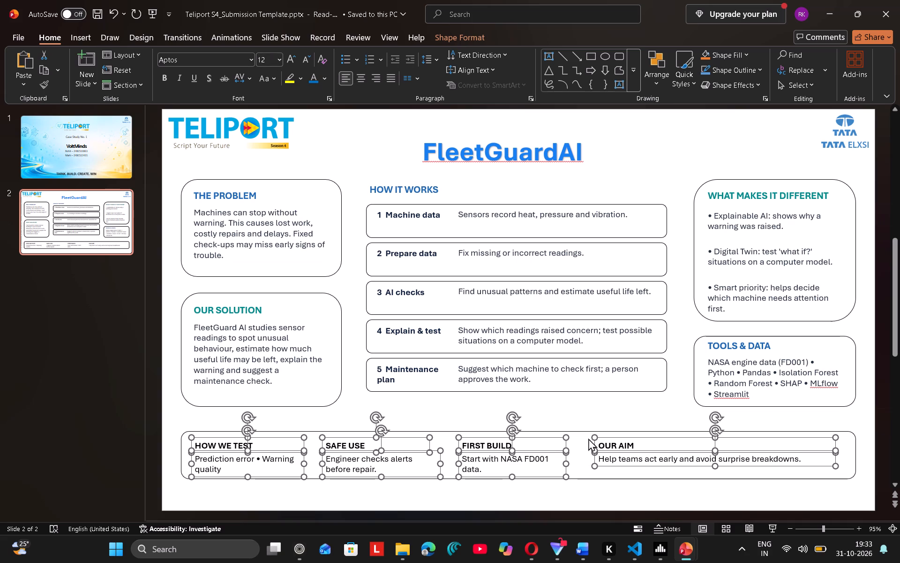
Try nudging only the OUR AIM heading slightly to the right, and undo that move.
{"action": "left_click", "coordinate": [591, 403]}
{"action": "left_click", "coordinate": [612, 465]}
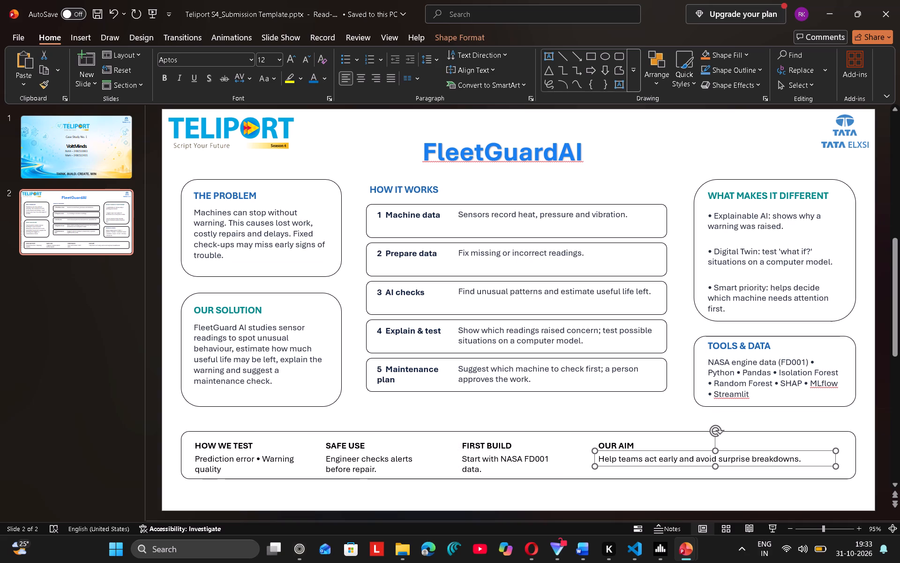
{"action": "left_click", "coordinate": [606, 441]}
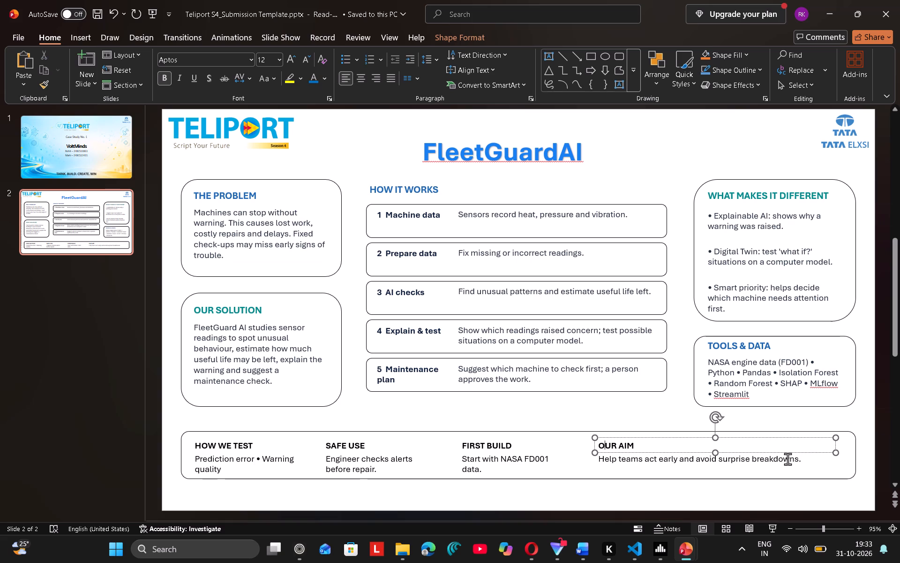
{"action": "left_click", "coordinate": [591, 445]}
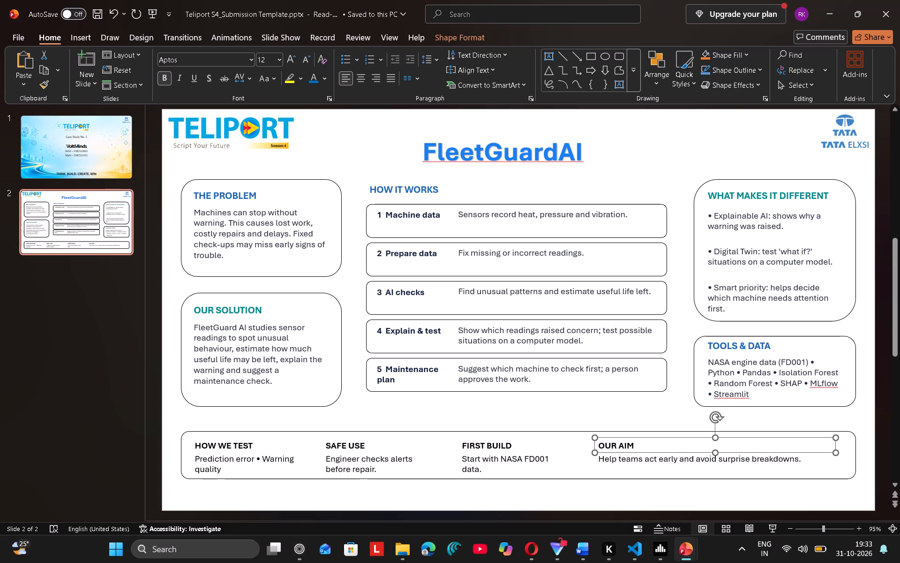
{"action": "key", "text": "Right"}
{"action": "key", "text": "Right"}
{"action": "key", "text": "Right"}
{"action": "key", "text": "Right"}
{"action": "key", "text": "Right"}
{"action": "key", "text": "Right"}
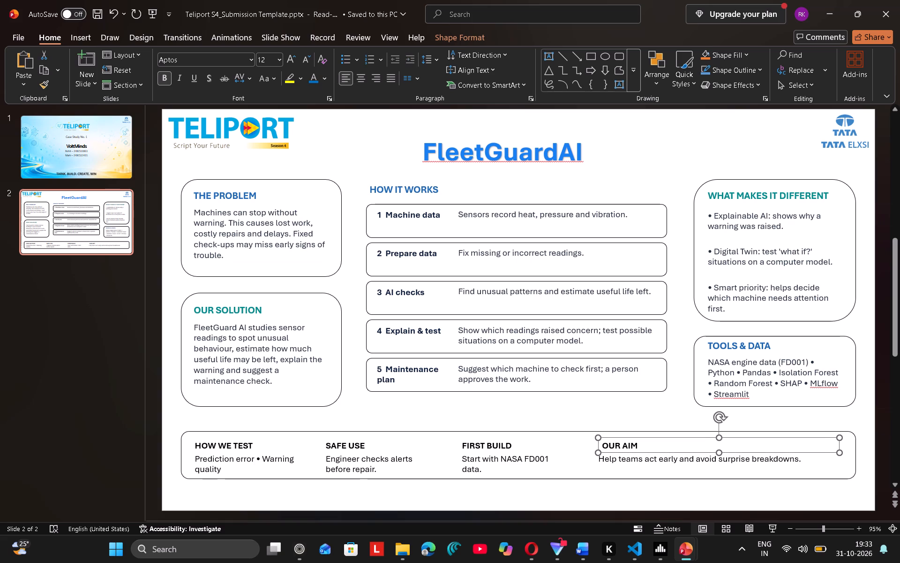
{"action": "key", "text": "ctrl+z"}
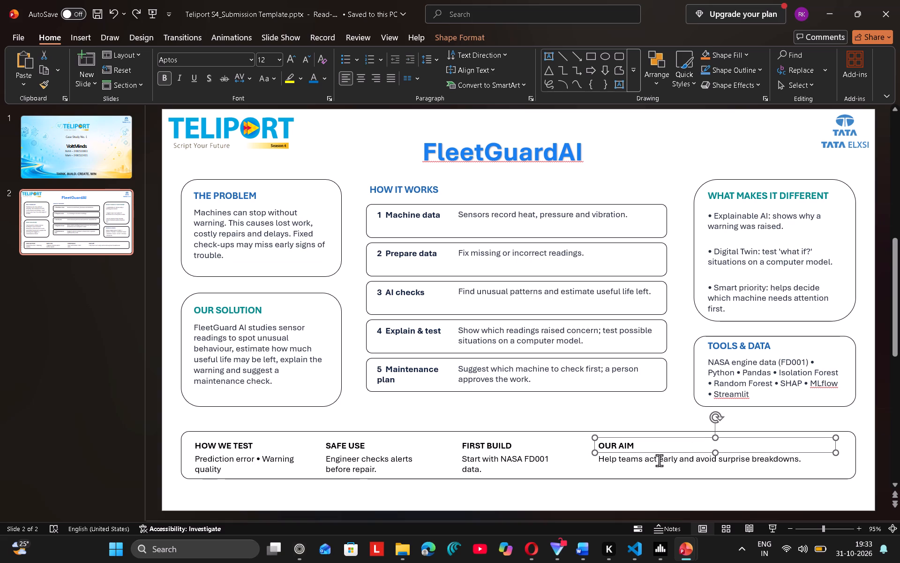
Move the OUR AIM heading and its description together to the right, towards the end of the bottom card.
{"action": "left_click", "coordinate": [652, 463], "text": "ctrl"}
{"action": "key", "text": "Right"}
{"action": "key", "text": "Right"}
{"action": "key", "text": "Right"}
{"action": "key", "text": "Right"}
{"action": "key", "text": "Right"}
{"action": "key", "text": "Right"}
{"action": "key", "text": "Right"}
{"action": "key", "text": "Right"}
{"action": "key", "text": "Right"}
{"action": "key", "text": "Right"}
{"action": "key", "text": "Right"}
{"action": "key", "text": "Right"}
{"action": "key", "text": "Right"}
{"action": "key", "text": "Right"}
{"action": "key", "text": "Right"}
{"action": "key", "text": "Right"}
{"action": "key", "text": "Right"}
{"action": "key", "text": "Right"}
{"action": "key", "text": "Right"}
{"action": "key", "text": "Right"}
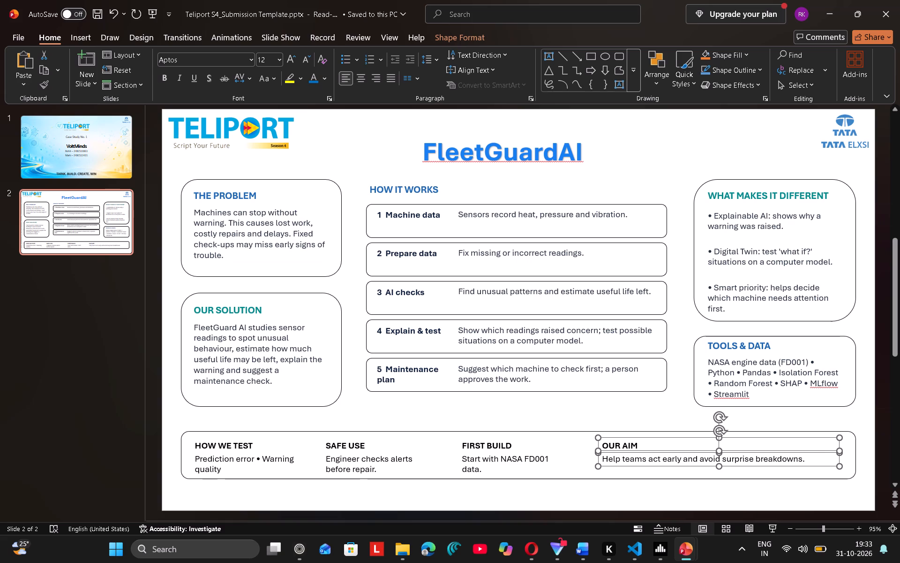
{"action": "key", "text": "Right"}
{"action": "key", "text": "Right"}
{"action": "key", "text": "Right"}
{"action": "key", "text": "Right"}
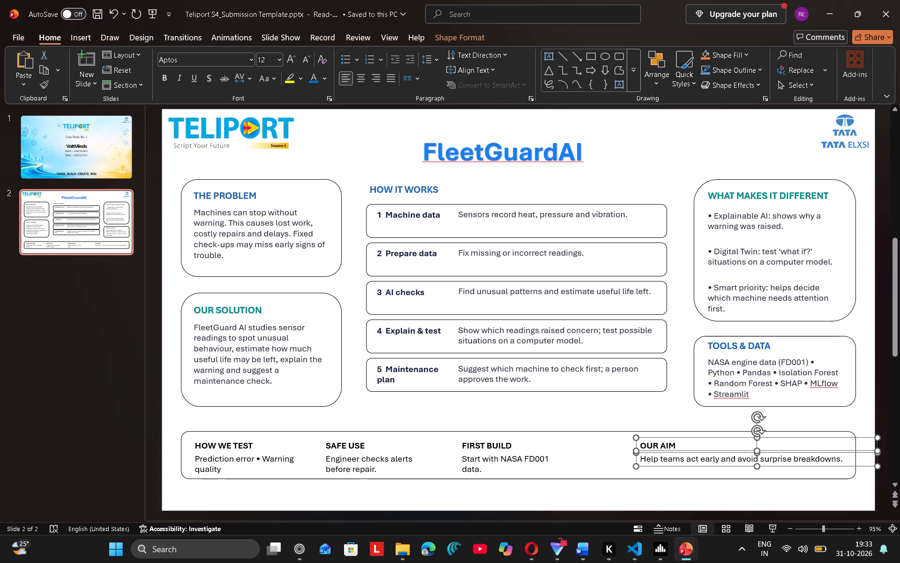
{"action": "key", "text": "Right"}
{"action": "key", "text": "Right"}
{"action": "key", "text": "Right"}
{"action": "key", "text": "Right"}
{"action": "key", "text": "Right"}
{"action": "key", "text": "Right"}
{"action": "key", "text": "Right"}
{"action": "key", "text": "Right"}
{"action": "key", "text": "Right"}
{"action": "key", "text": "Right"}
{"action": "key", "text": "Right"}
{"action": "key", "text": "Right"}
{"action": "key", "text": "Right"}
{"action": "key", "text": "Right"}
{"action": "key", "text": "Right"}
{"action": "key", "text": "Right"}
{"action": "key", "text": "Right"}
{"action": "key", "text": "Right"}
{"action": "key", "text": "Right"}
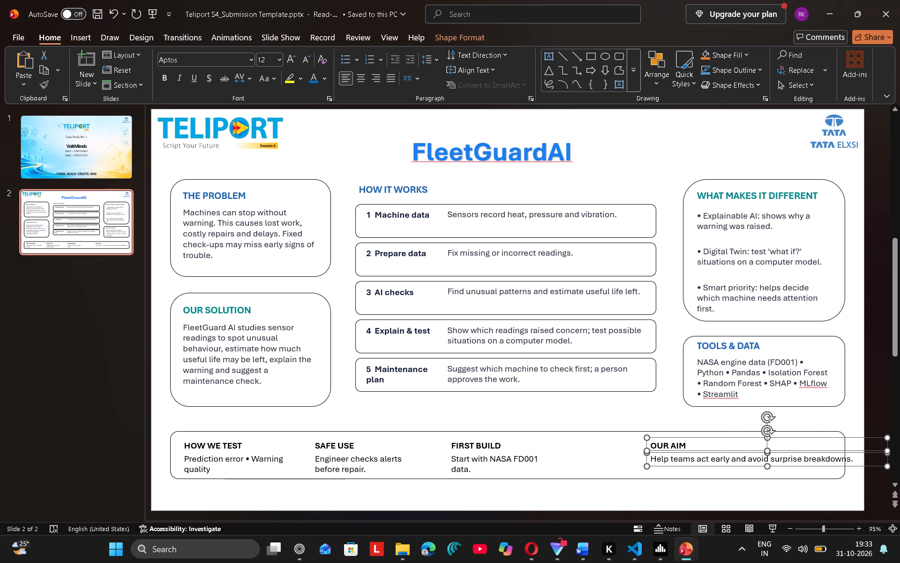
Narrow the OUR AIM description text box so its text wraps onto two lines inside the bottom card.
{"action": "left_click", "coordinate": [888, 454]}
{"action": "left_click", "coordinate": [847, 414]}
{"action": "left_click", "coordinate": [851, 467]}
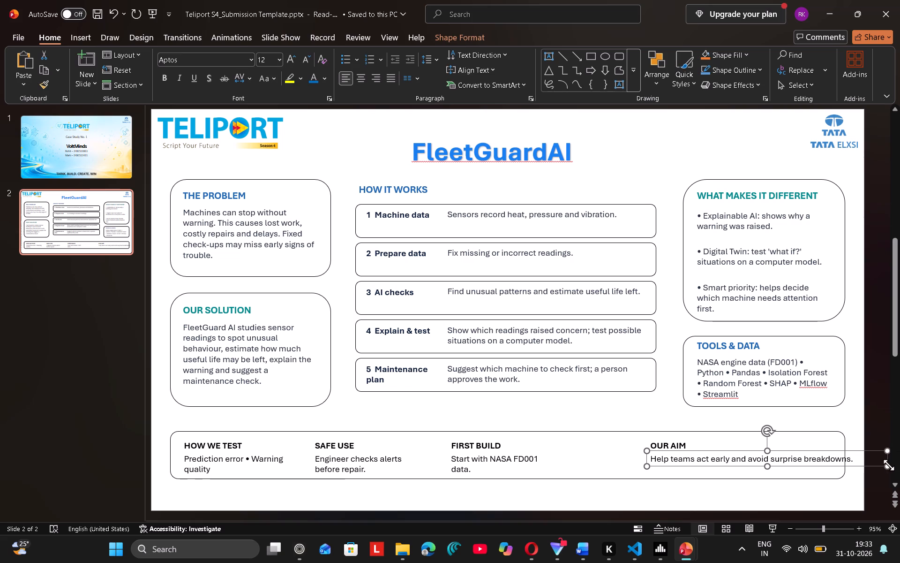
{"action": "left_click_drag", "start_coordinate": [889, 465], "coordinate": [818, 474]}
{"action": "left_click", "coordinate": [609, 439]}
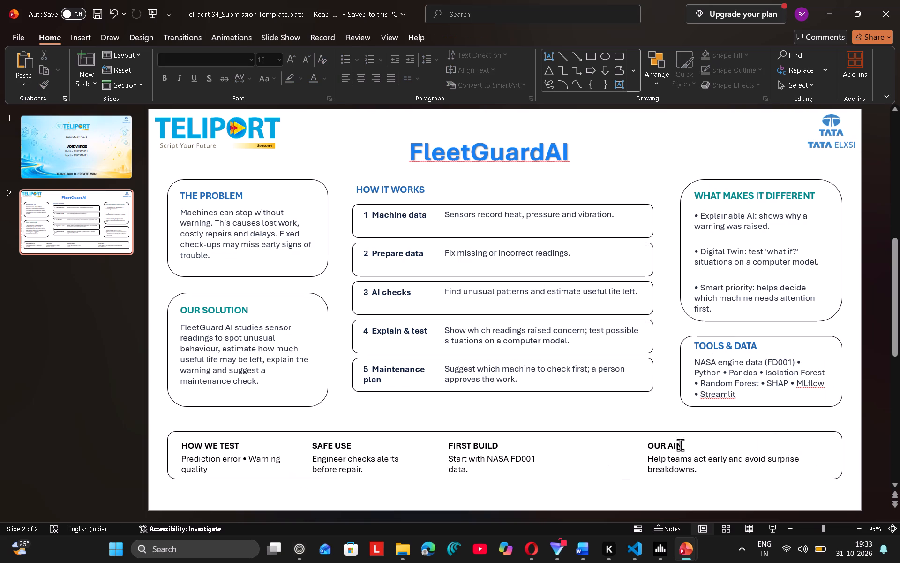
Move the FIRST BUILD heading and its description together to the right, closer to OUR AIM in the bottom card.
{"action": "left_click", "coordinate": [444, 450]}
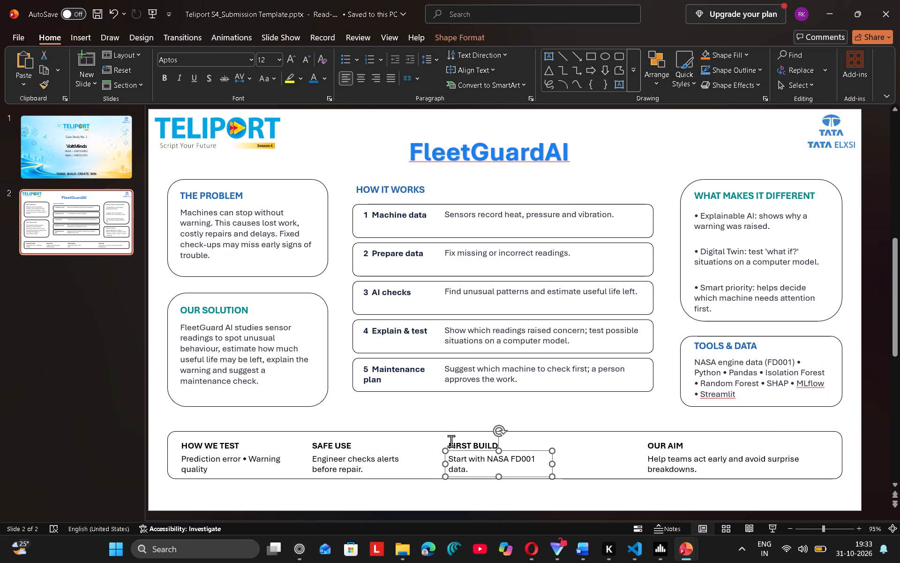
{"action": "left_click", "coordinate": [451, 441], "text": "ctrl"}
{"action": "key", "text": "Right"}
{"action": "key", "text": "Right"}
{"action": "key", "text": "Right"}
{"action": "key", "text": "Right"}
{"action": "key", "text": "Right"}
{"action": "key", "text": "Right"}
{"action": "key", "text": "Right"}
{"action": "key", "text": "Right"}
{"action": "key", "text": "Right"}
{"action": "key", "text": "Right"}
{"action": "key", "text": "Right"}
{"action": "key", "text": "Right"}
{"action": "key", "text": "Right"}
{"action": "key", "text": "Right"}
{"action": "key", "text": "Right"}
{"action": "key", "text": "Right"}
{"action": "key", "text": "Right"}
{"action": "key", "text": "Right"}
{"action": "key", "text": "Right"}
{"action": "key", "text": "Right"}
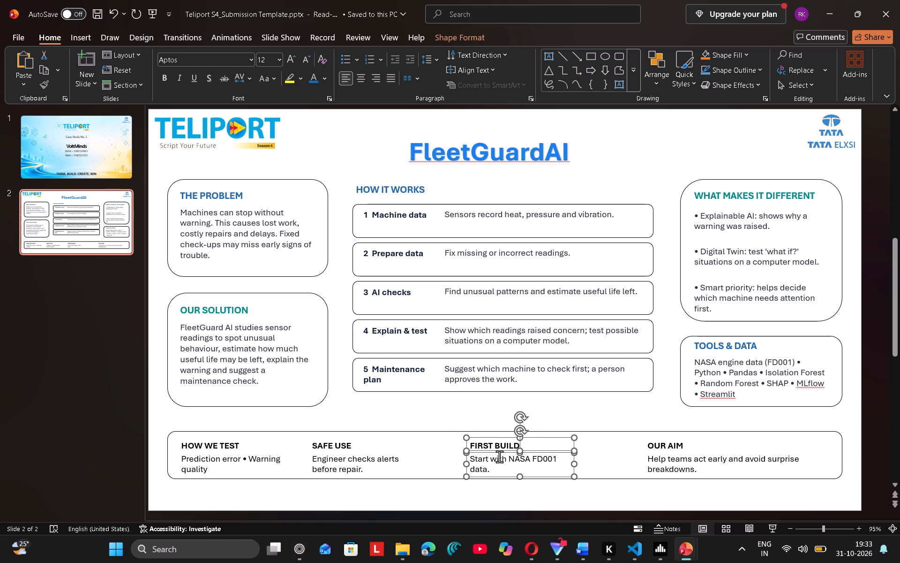
{"action": "key", "text": "Right"}
{"action": "key", "text": "Right"}
{"action": "key", "text": "Right"}
{"action": "key", "text": "Right"}
{"action": "key", "text": "Right"}
{"action": "key", "text": "Right"}
{"action": "key", "text": "Right"}
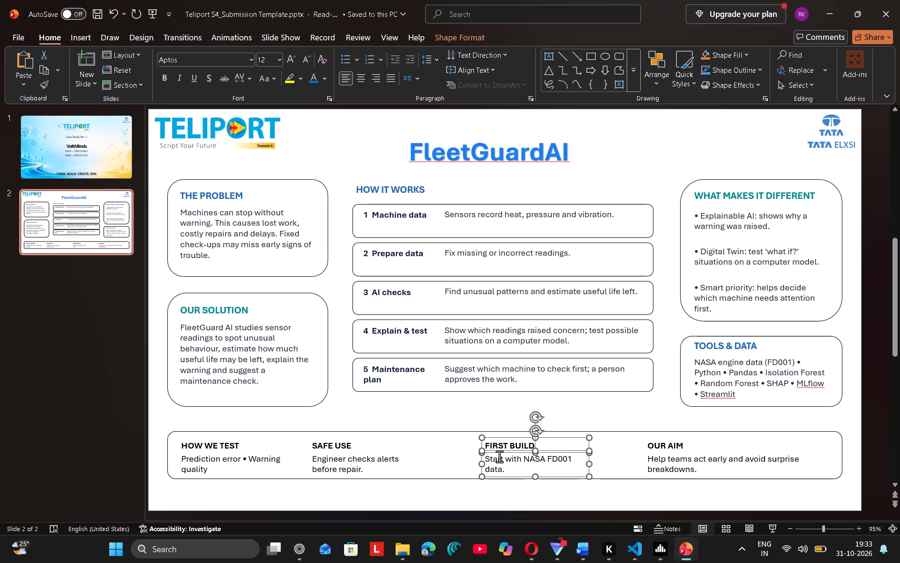
Move the SAFE USE heading and its description together to the right, about midway between HOW WE TEST and FIRST BUILD.
{"action": "left_click", "coordinate": [345, 446]}
{"action": "left_click", "coordinate": [356, 467], "text": "ctrl"}
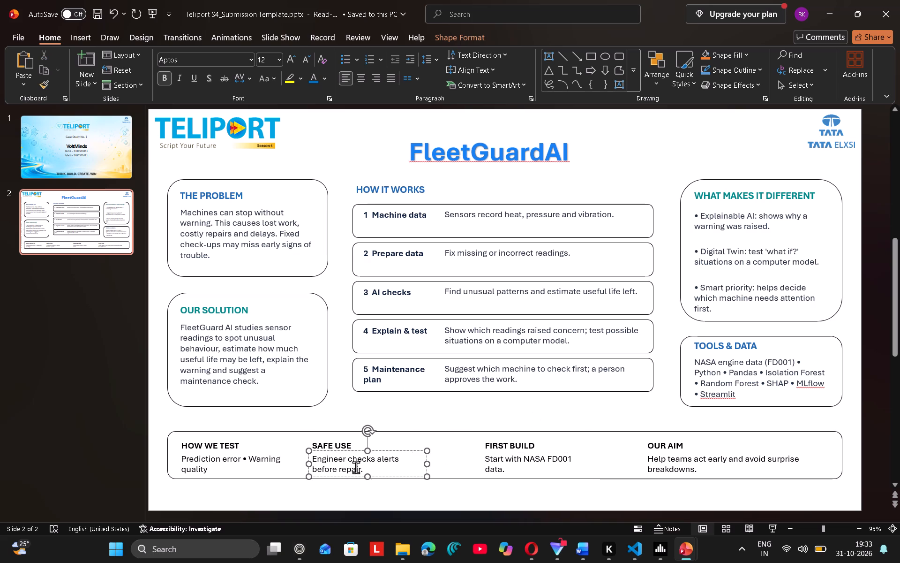
{"action": "left_click", "coordinate": [335, 439], "text": "ctrl"}
{"action": "key", "text": "Right"}
{"action": "key", "text": "Right"}
{"action": "key", "text": "Right"}
{"action": "key", "text": "Right"}
{"action": "key", "text": "Right"}
{"action": "key", "text": "Right"}
{"action": "key", "text": "Right"}
{"action": "key", "text": "Right"}
{"action": "key", "text": "Right"}
{"action": "key", "text": "Right"}
{"action": "key", "text": "Right"}
{"action": "key", "text": "Right"}
{"action": "key", "text": "Right"}
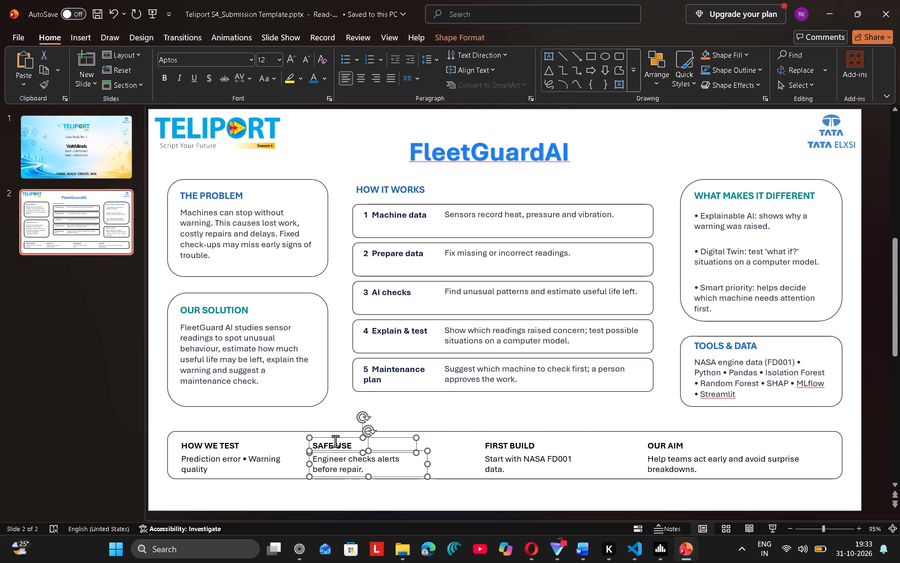
{"action": "key", "text": "Right"}
{"action": "key", "text": "Right"}
{"action": "key", "text": "Right"}
{"action": "key", "text": "Right"}
{"action": "key", "text": "Right"}
{"action": "key", "text": "Right"}
{"action": "key", "text": "Right"}
{"action": "key", "text": "Right"}
{"action": "key", "text": "Right"}
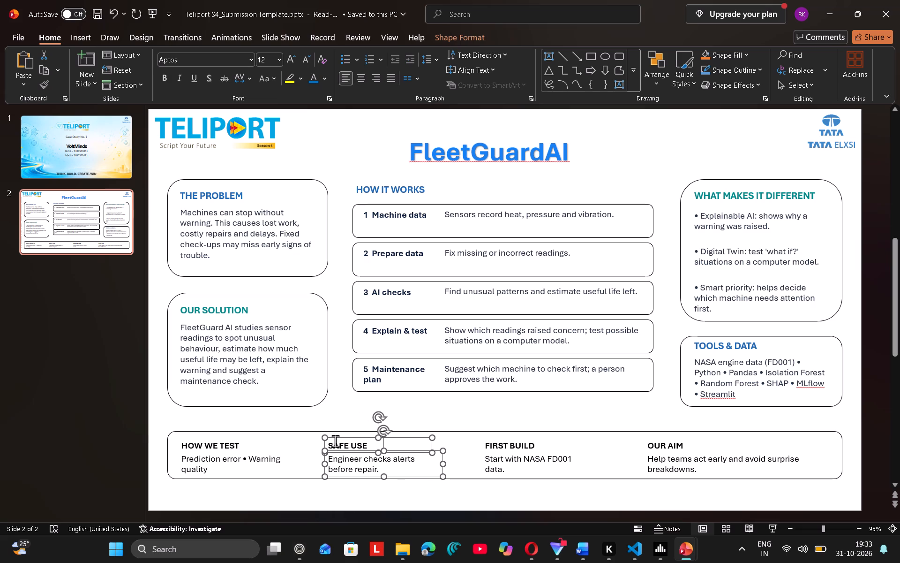
{"action": "key", "text": "Right"}
{"action": "key", "text": "Right"}
{"action": "key", "text": "Right"}
{"action": "key", "text": "Right"}
{"action": "key", "text": "Right"}
{"action": "key", "text": "Right"}
{"action": "key", "text": "Right"}
{"action": "key", "text": "Right"}
{"action": "key", "text": "Right"}
{"action": "key", "text": "Right"}
{"action": "key", "text": "Right"}
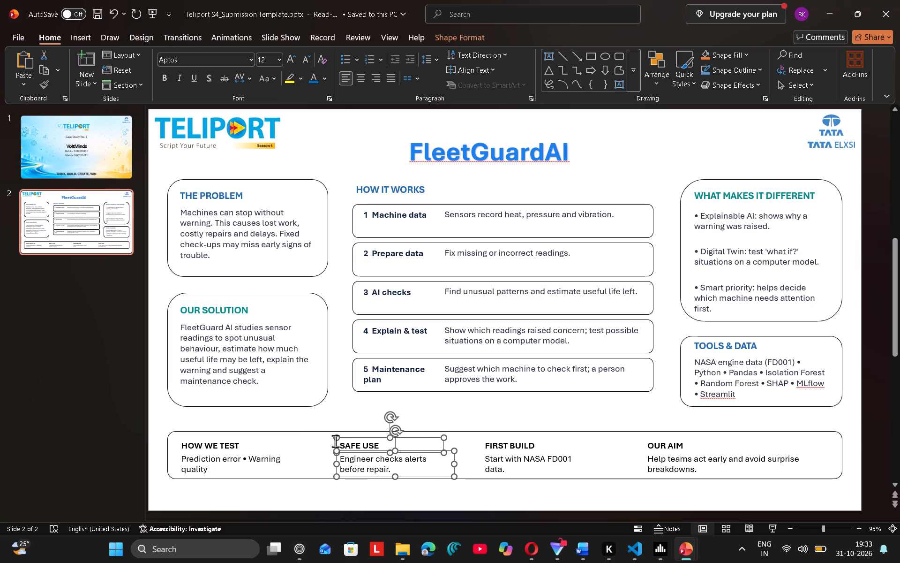
{"action": "key", "text": "Right"}
Nudge the FIRST BUILD heading and description together slightly further right to even out the bottom card's column spacing.
{"action": "left_click", "coordinate": [521, 465]}
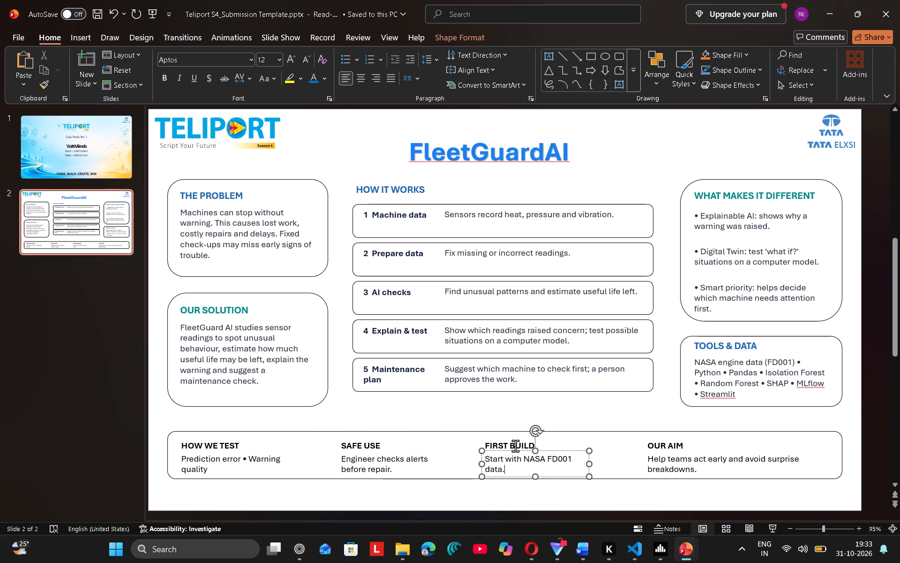
{"action": "left_click", "coordinate": [514, 442], "text": "ctrl"}
{"action": "left_click", "coordinate": [514, 460], "text": "ctrl"}
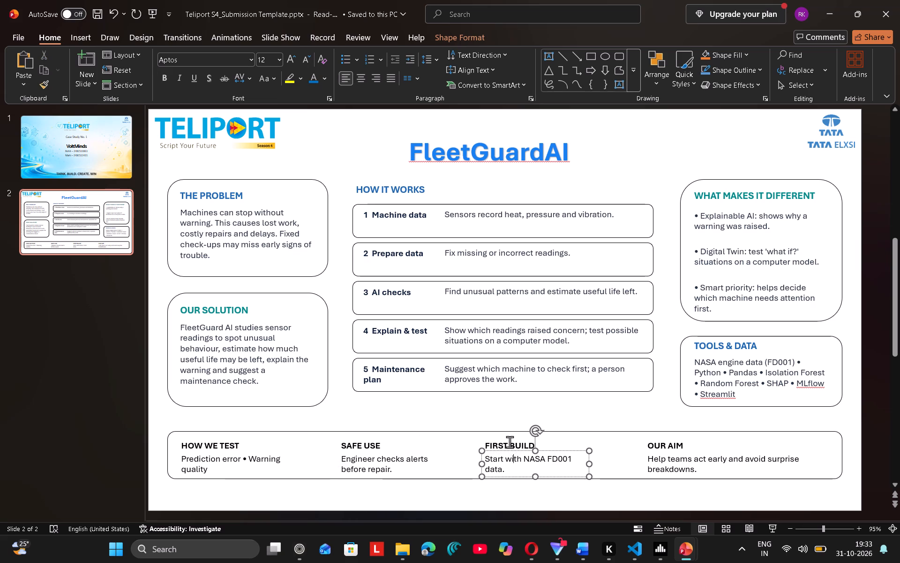
{"action": "left_click", "coordinate": [509, 442], "text": "ctrl"}
{"action": "left_click", "coordinate": [487, 457], "text": "ctrl"}
{"action": "left_click", "coordinate": [487, 440], "text": "ctrl"}
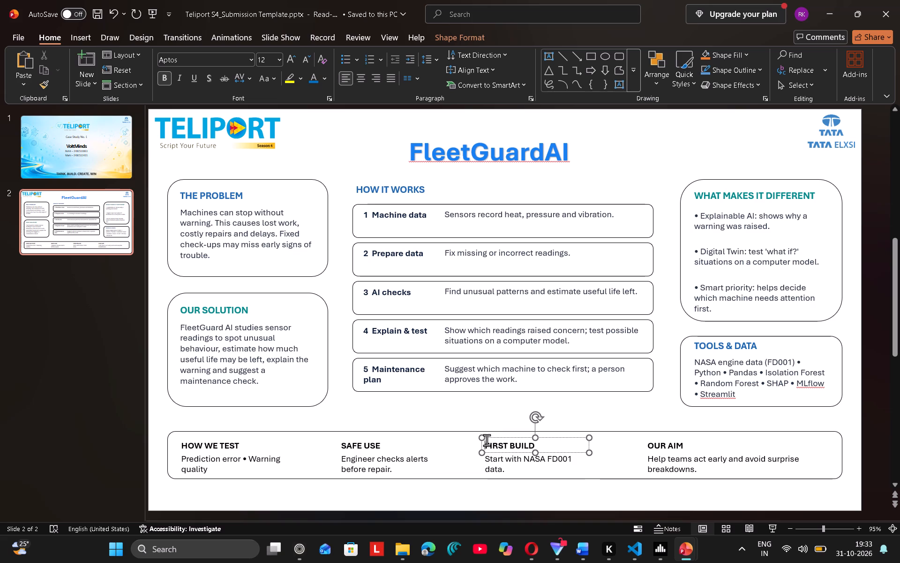
{"action": "left_click", "coordinate": [487, 439], "text": "ctrl"}
{"action": "left_click", "coordinate": [490, 458], "text": "ctrl"}
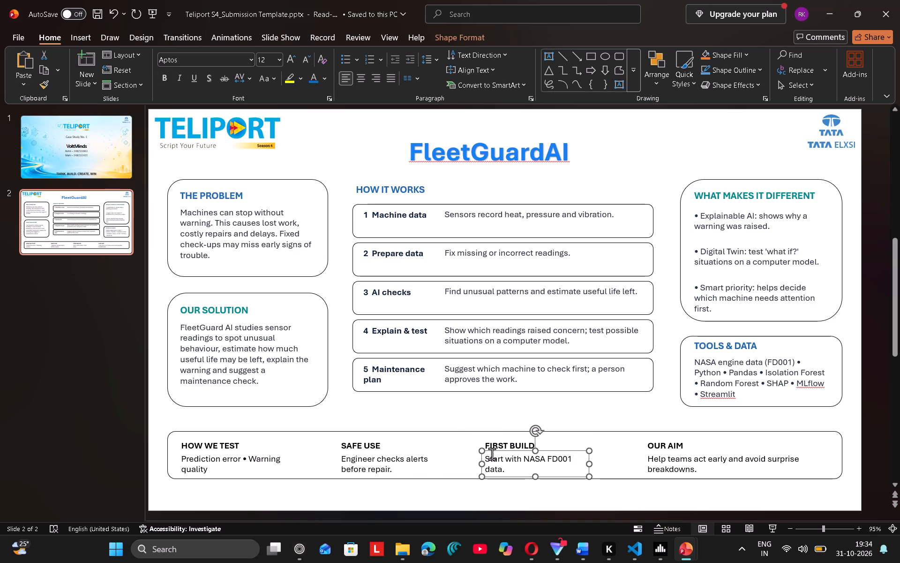
{"action": "left_click", "coordinate": [494, 440], "text": "ctrl"}
{"action": "key", "text": "Right"}
{"action": "key", "text": "Right"}
{"action": "key", "text": "Right"}
{"action": "key", "text": "Right"}
{"action": "key", "text": "Right"}
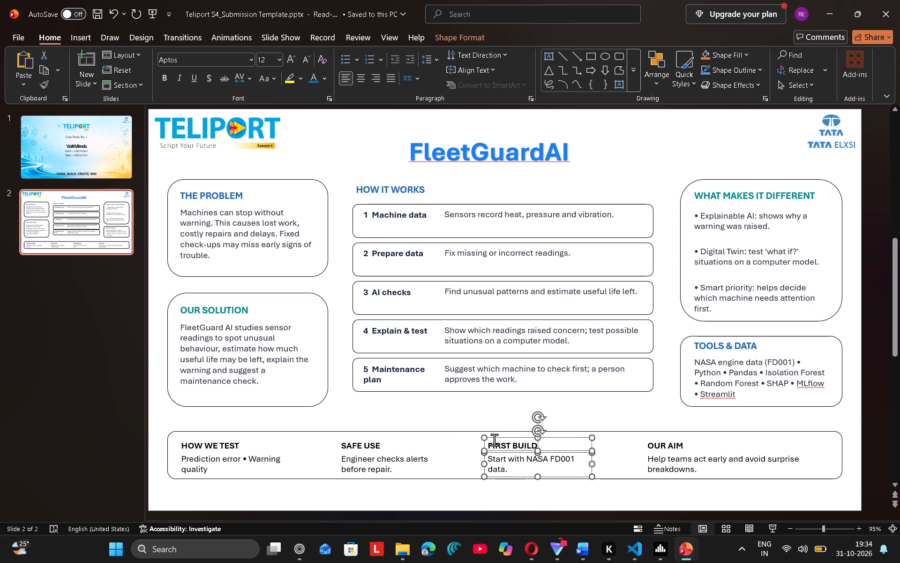
{"action": "key", "text": "Right"}
{"action": "key", "text": "Right"}
{"action": "key", "text": "Right"}
{"action": "key", "text": "Right"}
{"action": "key", "text": "Right"}
{"action": "key", "text": "Right"}
Extend the bottom card's lower edge slightly downward to leave space beneath its two-line descriptions, and check both slides.
{"action": "left_click", "coordinate": [440, 533]}
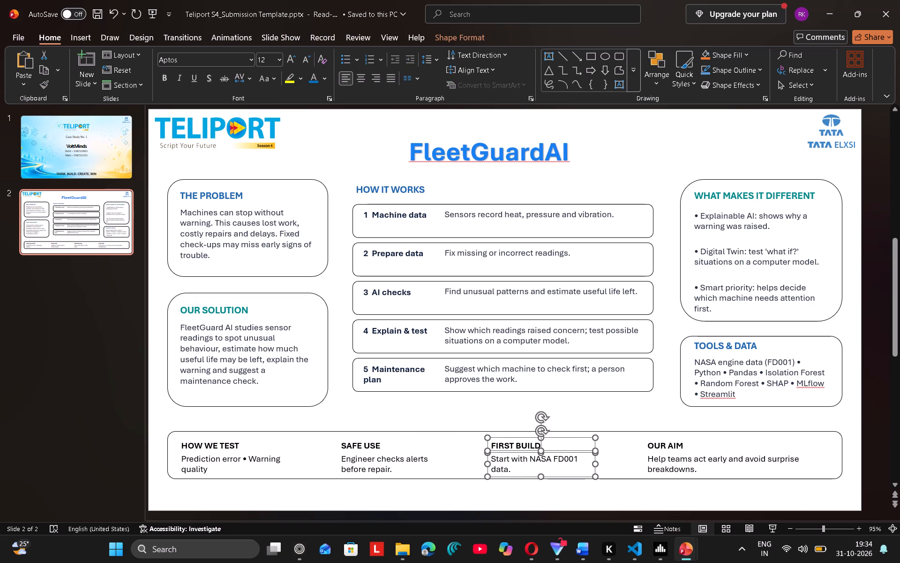
{"action": "left_click", "coordinate": [438, 465]}
{"action": "left_click", "coordinate": [469, 477]}
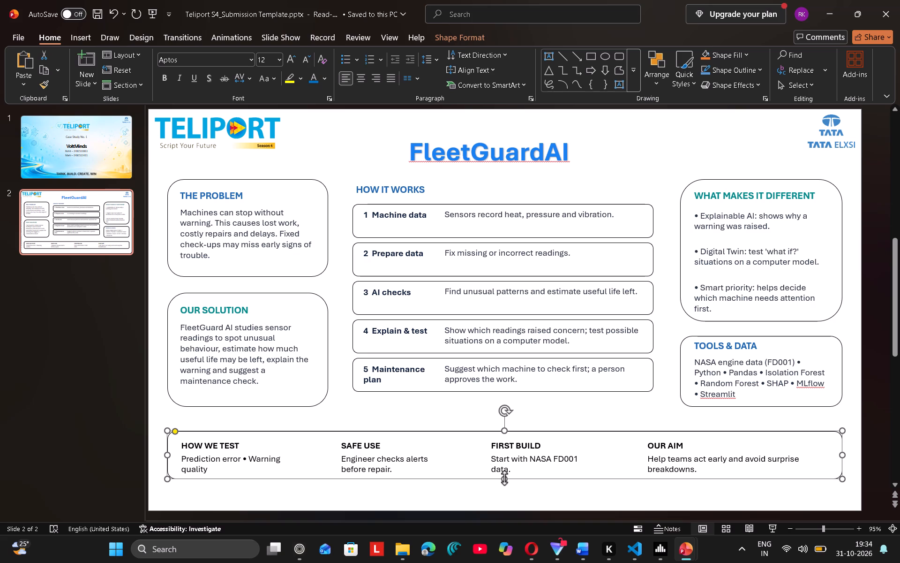
{"action": "left_click_drag", "start_coordinate": [505, 478], "coordinate": [506, 489]}
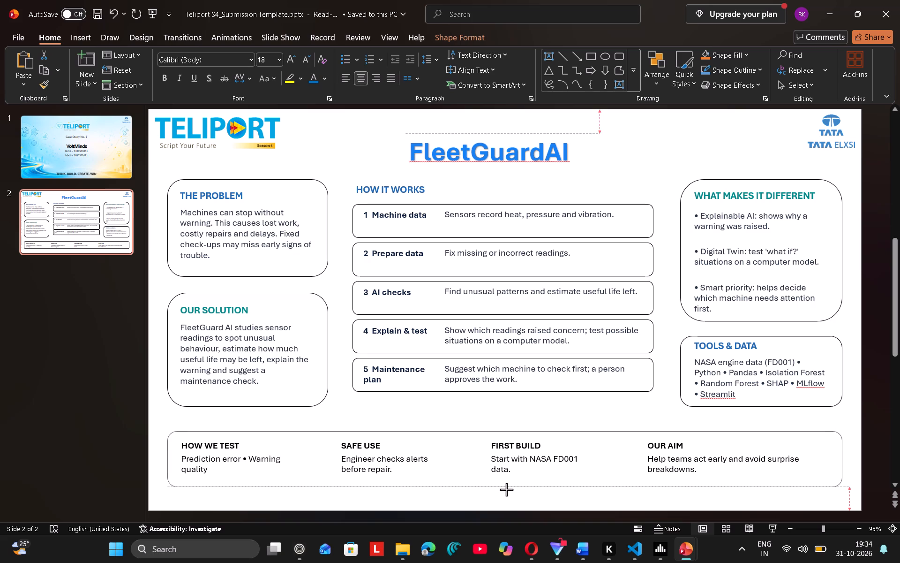
{"action": "left_click_drag", "start_coordinate": [506, 489], "coordinate": [506, 489]}
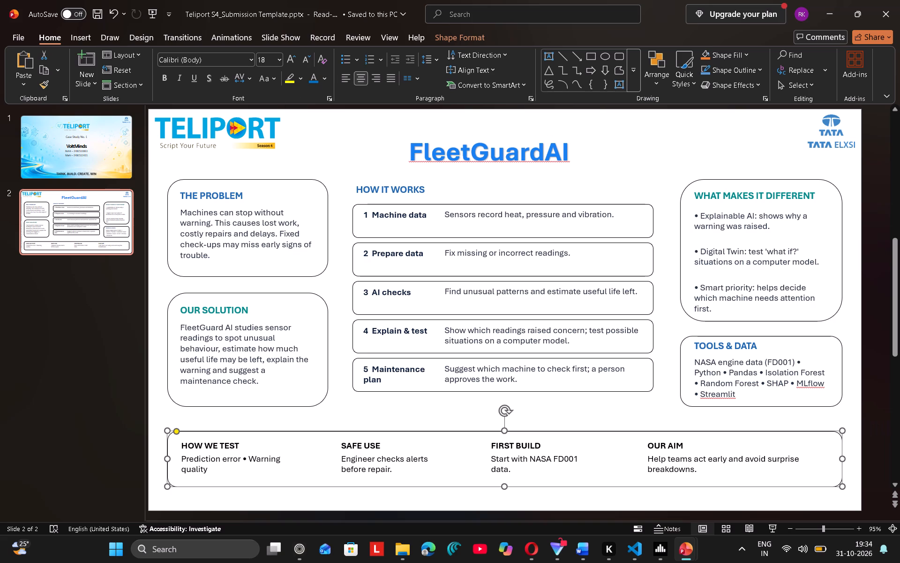
{"action": "left_click", "coordinate": [849, 223]}
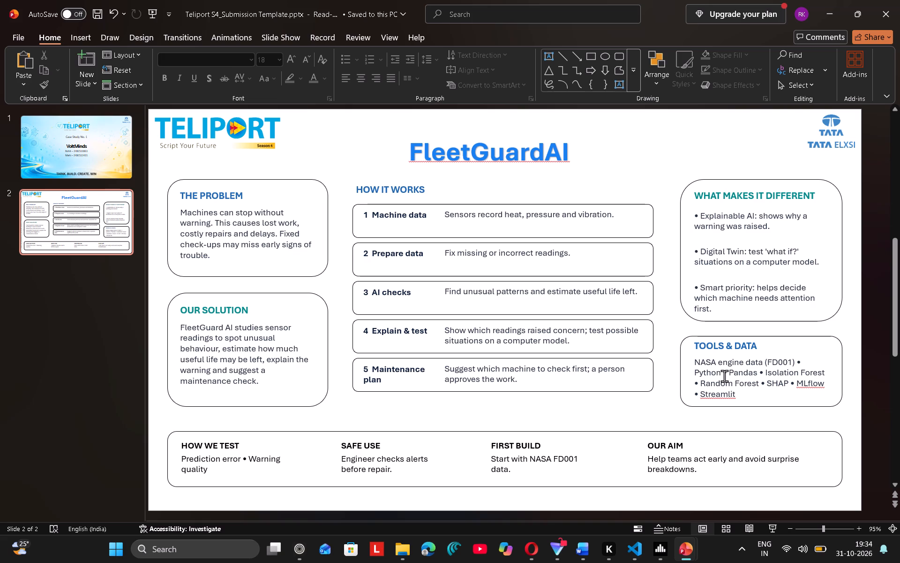
{"action": "left_click", "coordinate": [83, 162]}
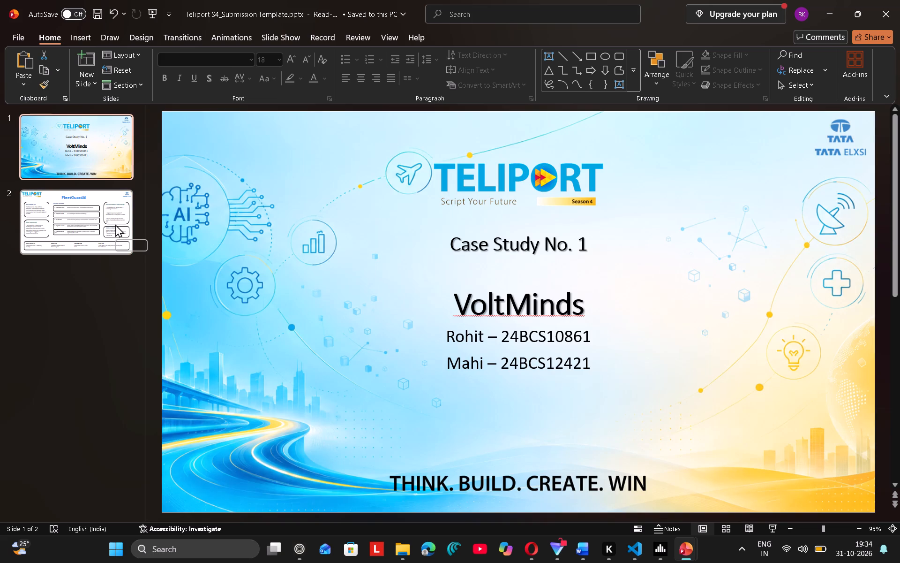
{"action": "left_click", "coordinate": [115, 224]}
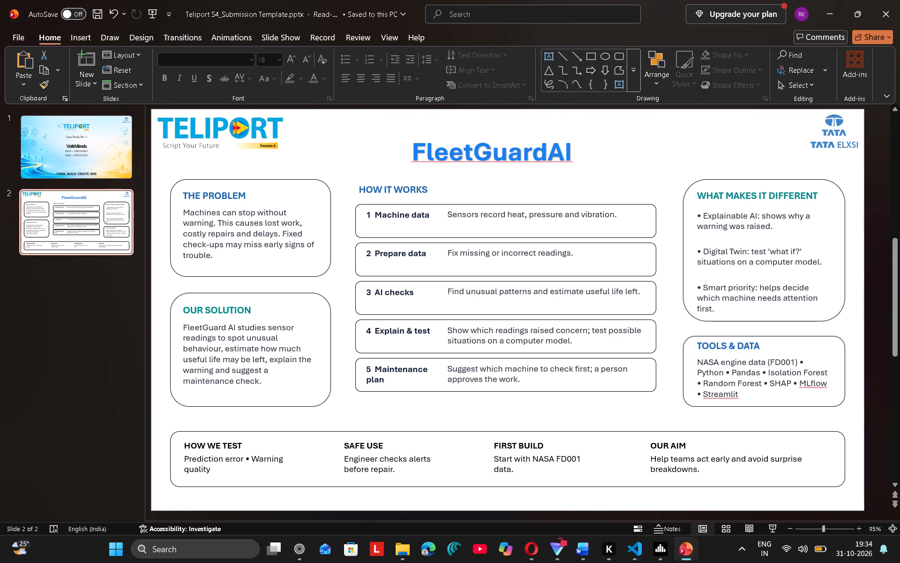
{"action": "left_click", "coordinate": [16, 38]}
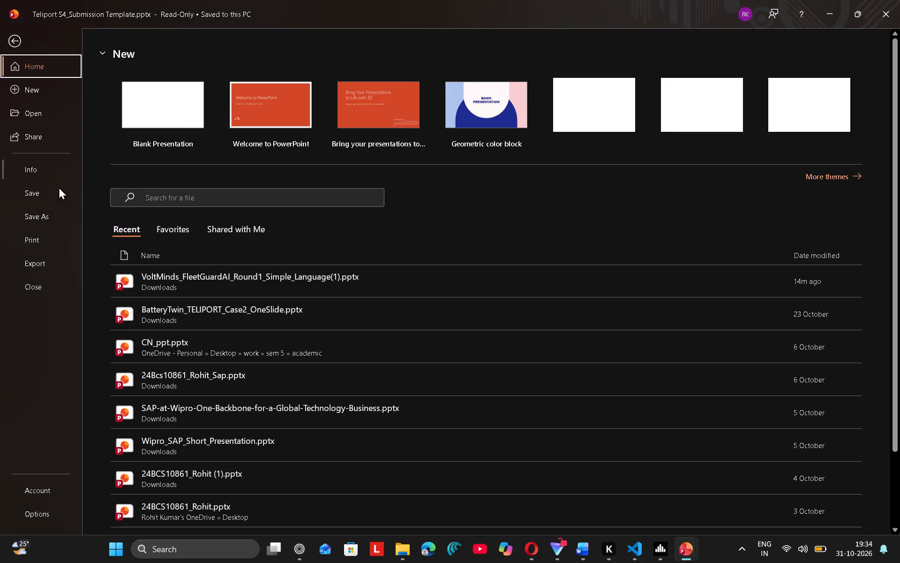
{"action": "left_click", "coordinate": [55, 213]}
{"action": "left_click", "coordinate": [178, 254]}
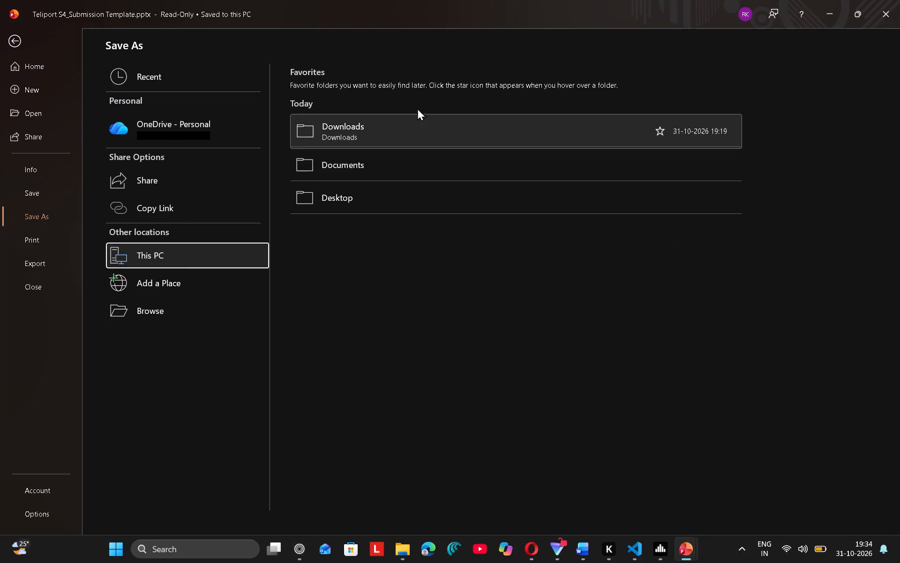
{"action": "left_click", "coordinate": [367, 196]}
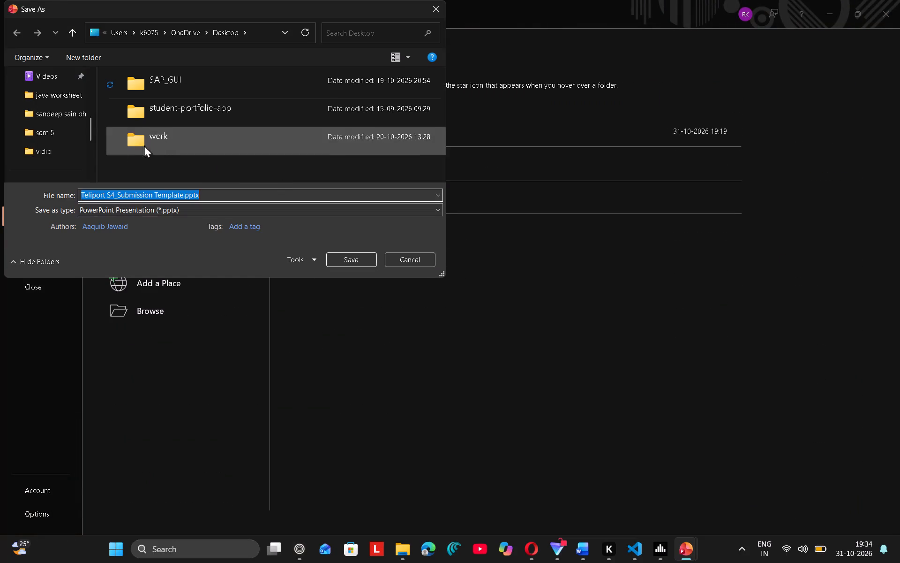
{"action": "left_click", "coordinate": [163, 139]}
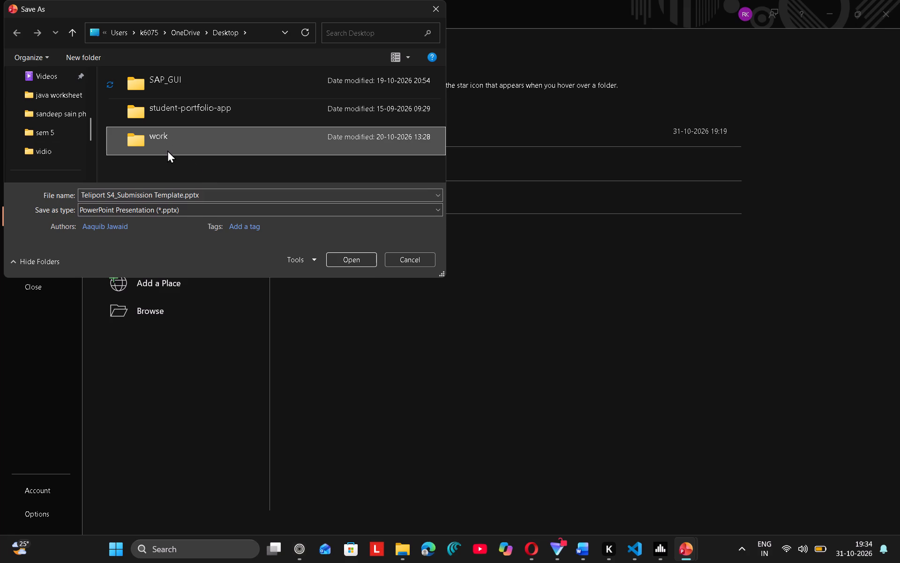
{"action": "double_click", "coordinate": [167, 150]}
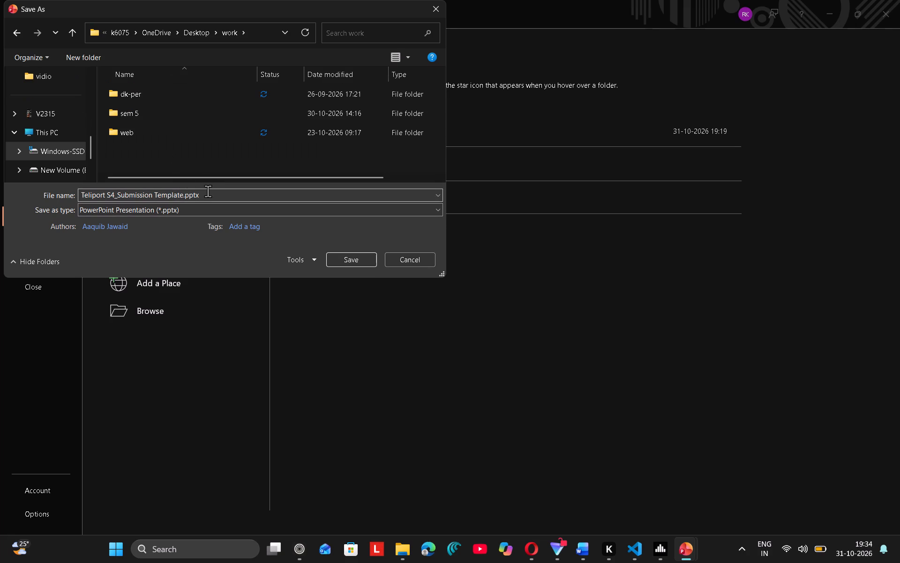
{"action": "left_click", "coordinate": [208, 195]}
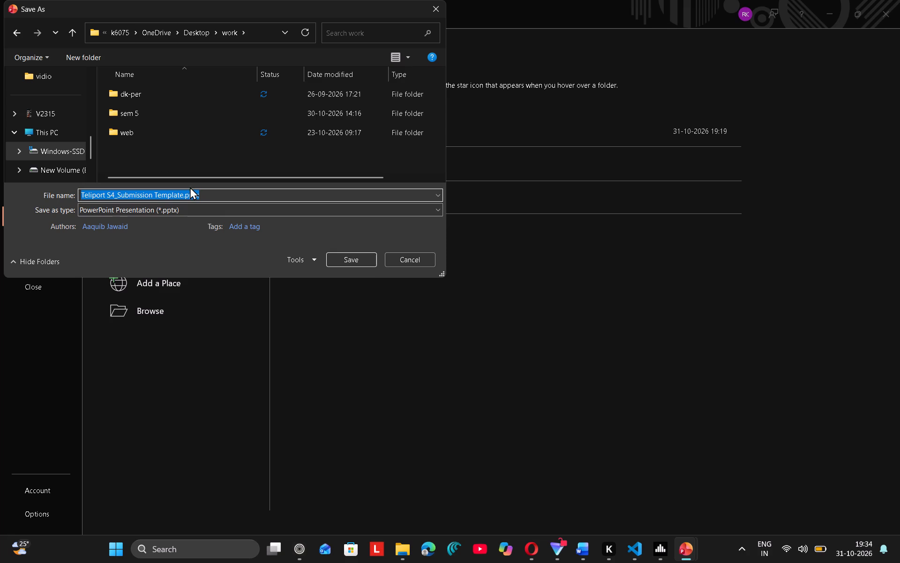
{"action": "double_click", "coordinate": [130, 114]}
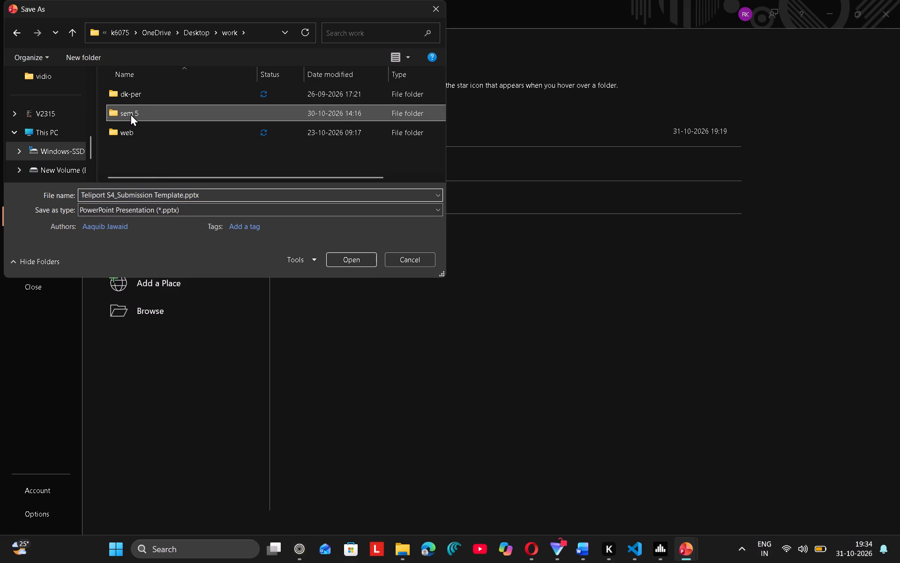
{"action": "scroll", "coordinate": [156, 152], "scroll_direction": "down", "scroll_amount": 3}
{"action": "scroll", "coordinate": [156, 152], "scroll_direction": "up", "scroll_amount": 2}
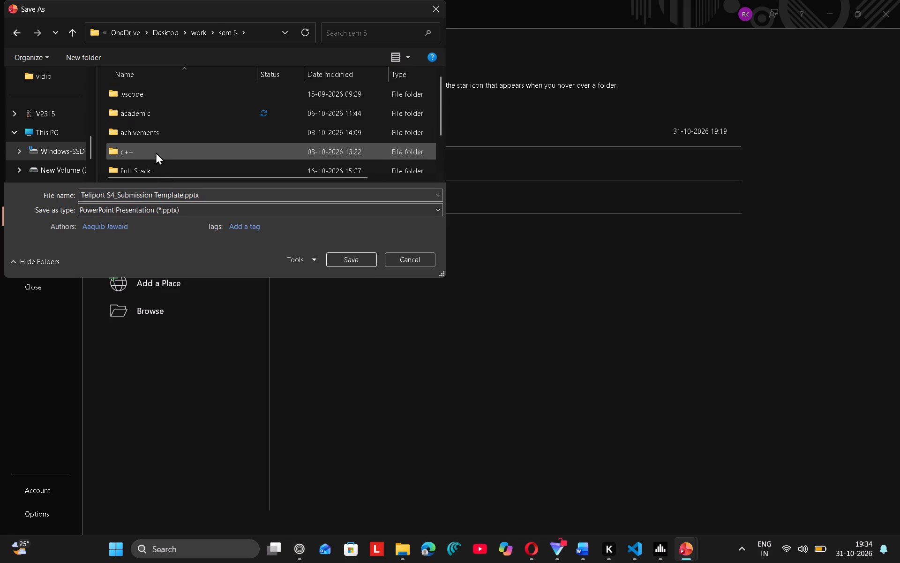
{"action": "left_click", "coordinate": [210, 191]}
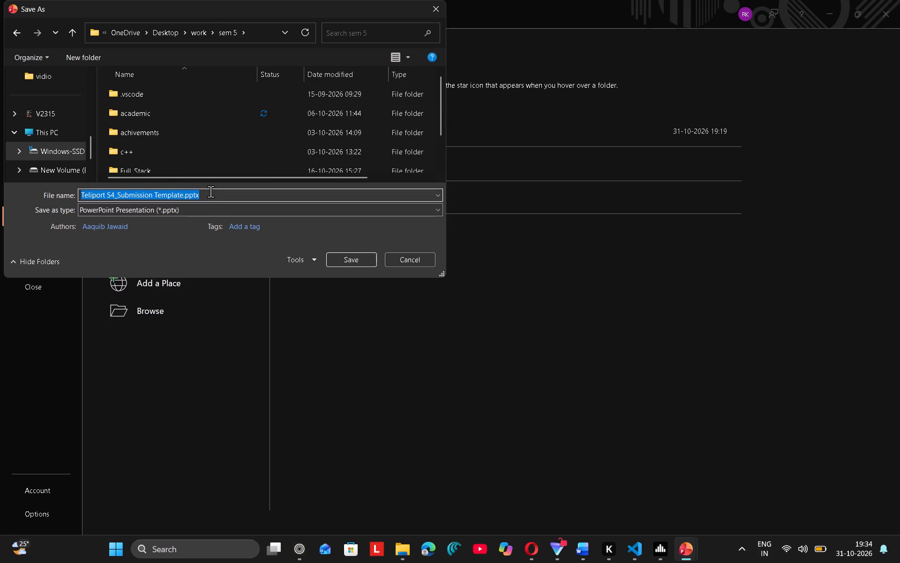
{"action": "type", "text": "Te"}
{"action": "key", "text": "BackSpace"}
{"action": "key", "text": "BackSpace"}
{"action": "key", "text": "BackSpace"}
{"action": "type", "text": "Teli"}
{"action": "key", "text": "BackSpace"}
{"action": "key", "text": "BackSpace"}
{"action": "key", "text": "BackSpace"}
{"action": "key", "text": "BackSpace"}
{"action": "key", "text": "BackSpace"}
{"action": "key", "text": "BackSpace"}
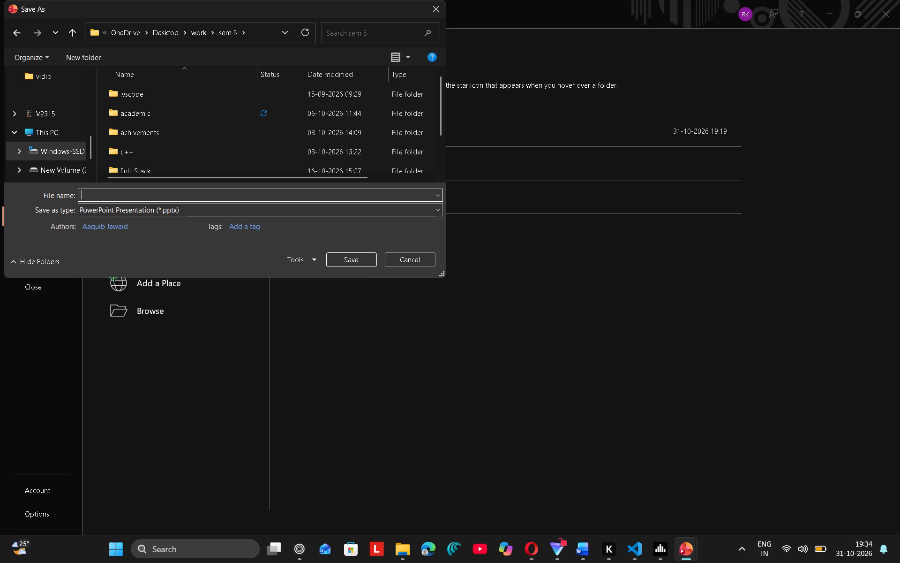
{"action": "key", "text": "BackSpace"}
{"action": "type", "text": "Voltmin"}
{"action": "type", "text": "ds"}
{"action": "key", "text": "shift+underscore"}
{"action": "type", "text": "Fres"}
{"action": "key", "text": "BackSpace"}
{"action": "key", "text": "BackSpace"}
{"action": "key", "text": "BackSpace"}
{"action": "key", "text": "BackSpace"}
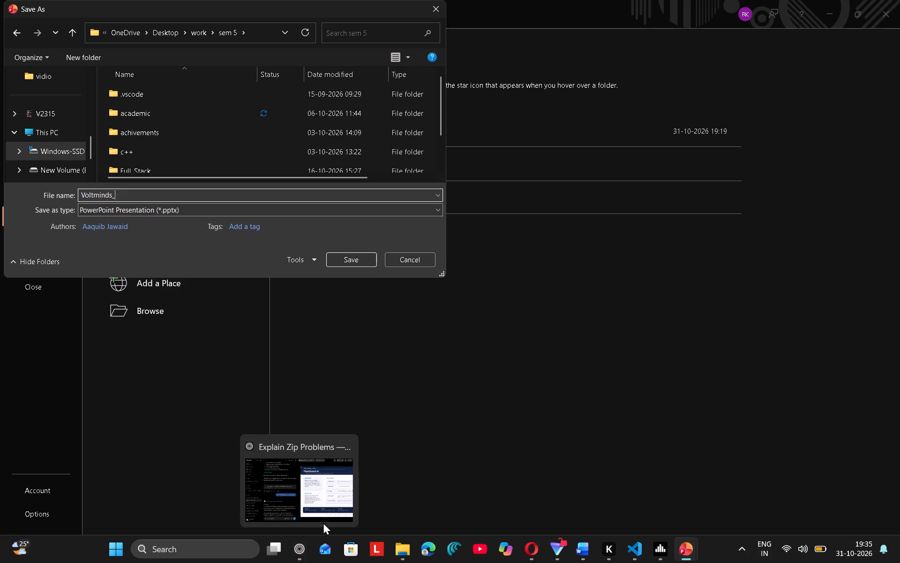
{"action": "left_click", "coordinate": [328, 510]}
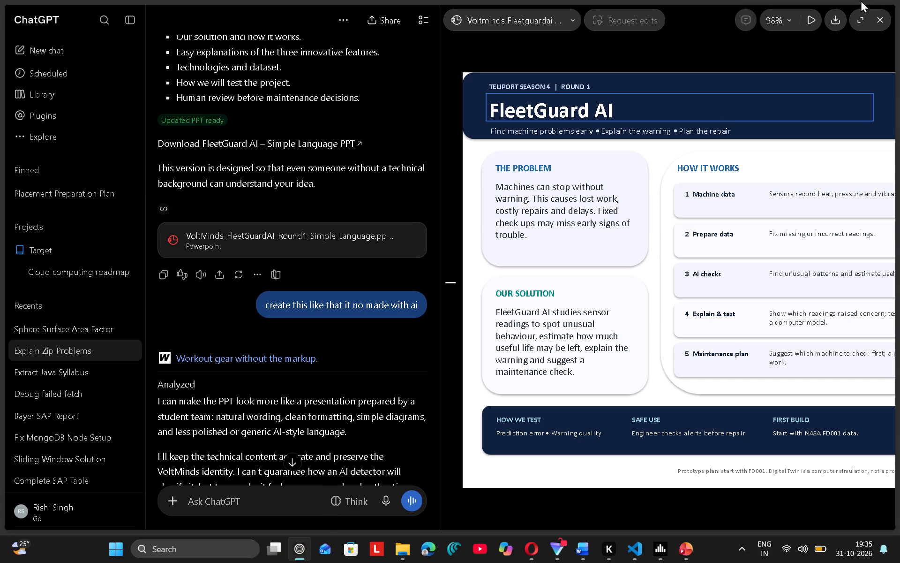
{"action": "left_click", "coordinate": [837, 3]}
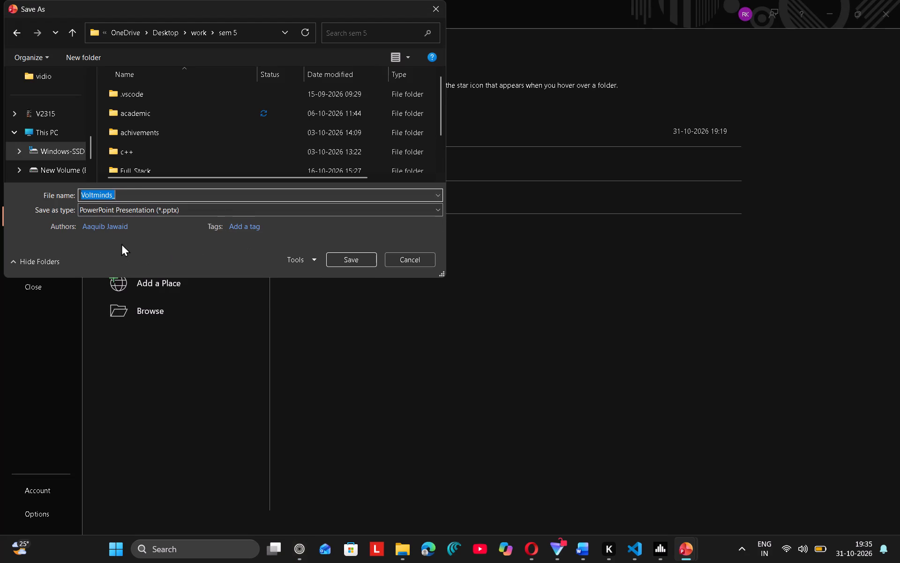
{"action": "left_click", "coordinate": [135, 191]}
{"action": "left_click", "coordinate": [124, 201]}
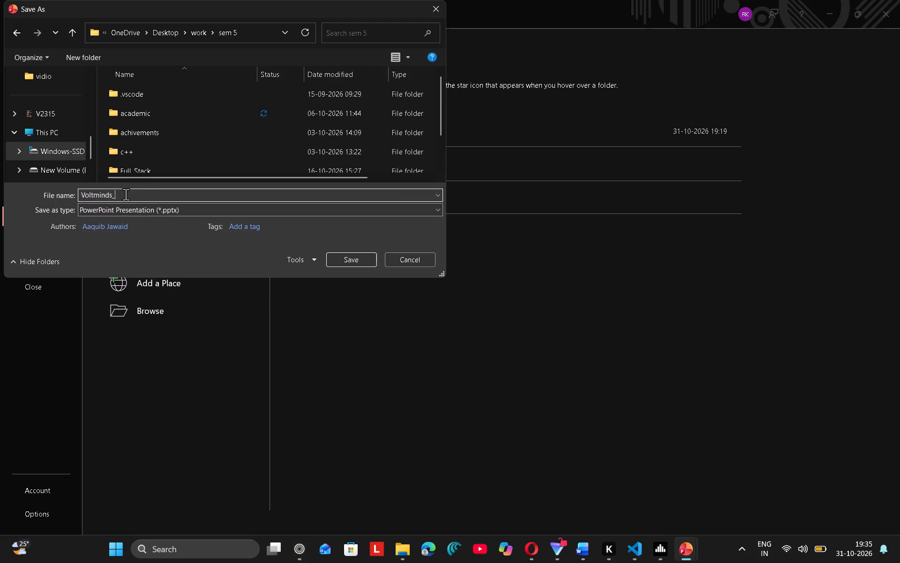